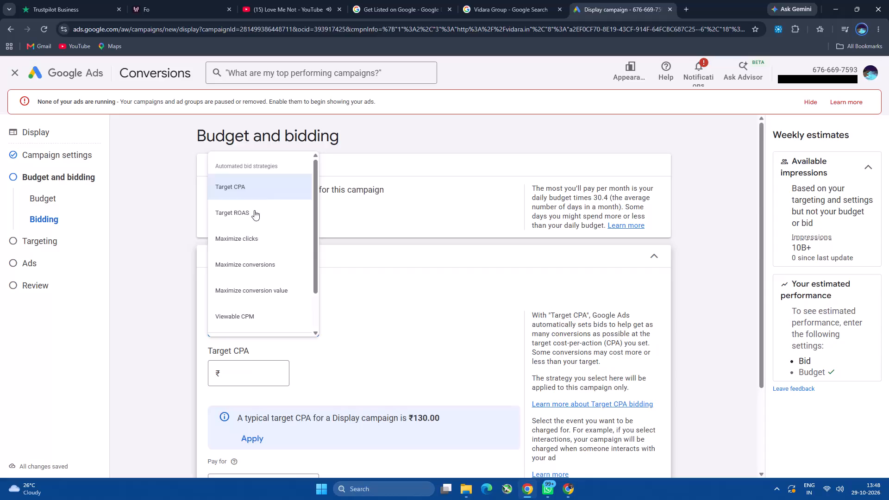
Set the campaign's bid strategy to Maximize conversions and continue to the targeting stage.
click(265, 264)
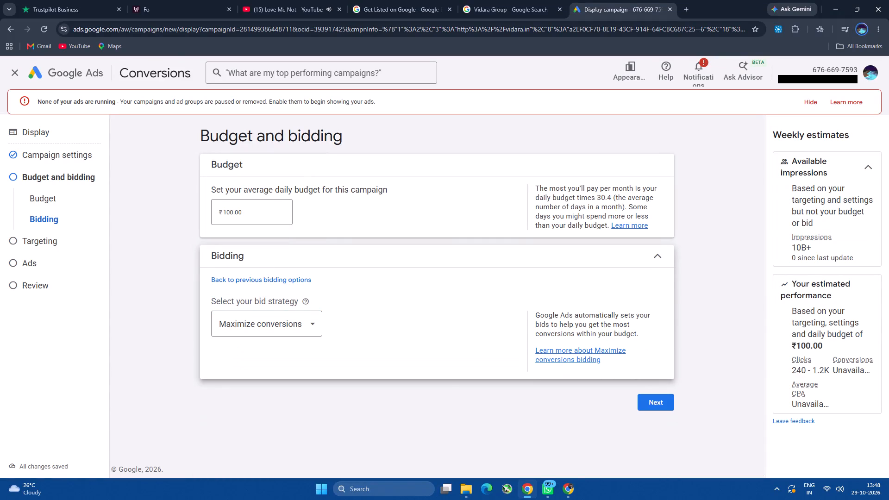
click(647, 399)
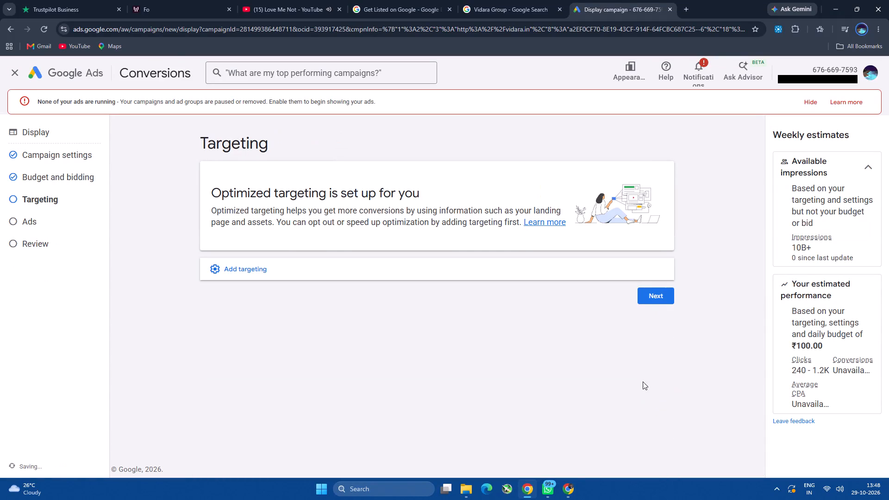
Keep the default optimized targeting without adding any targeting, and proceed to ad creation.
click(657, 295)
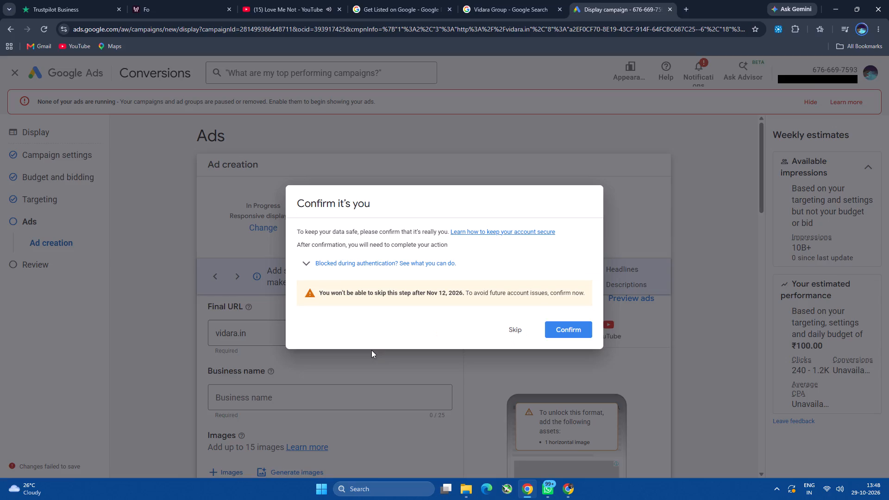
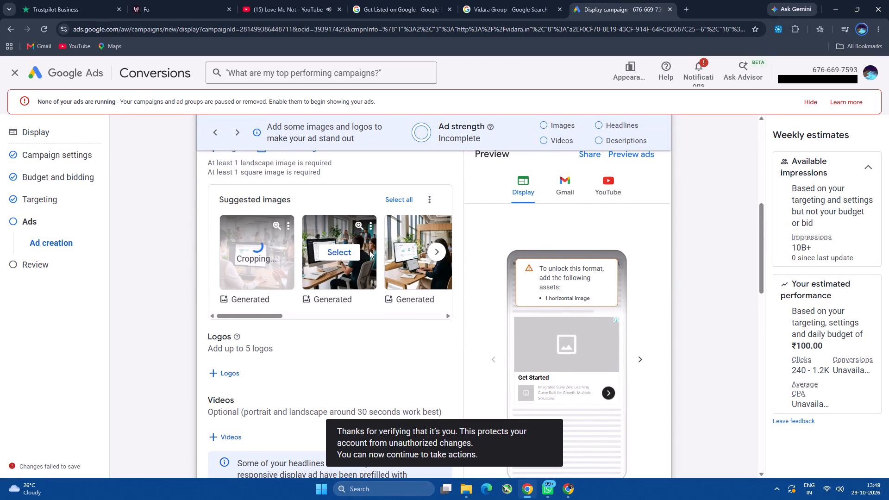
Add four more of the suggested AI-generated office images to the responsive display ad.
click(347, 252)
click(433, 252)
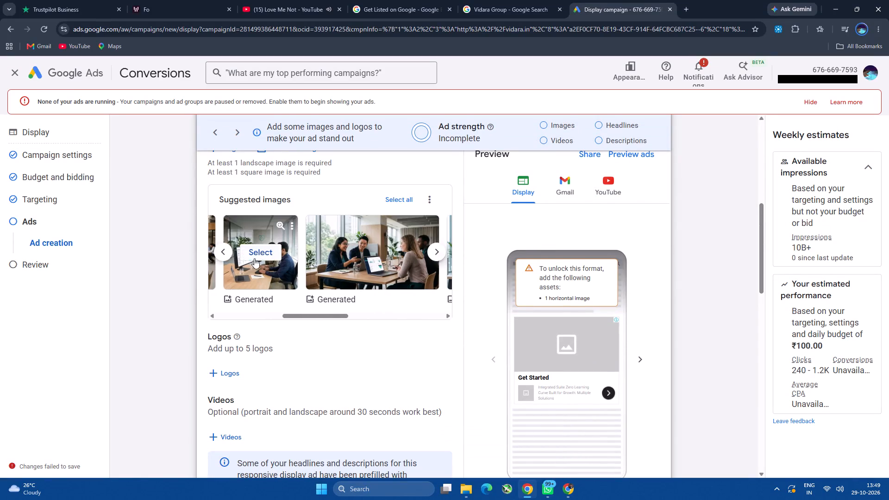
click(264, 254)
click(369, 254)
click(438, 252)
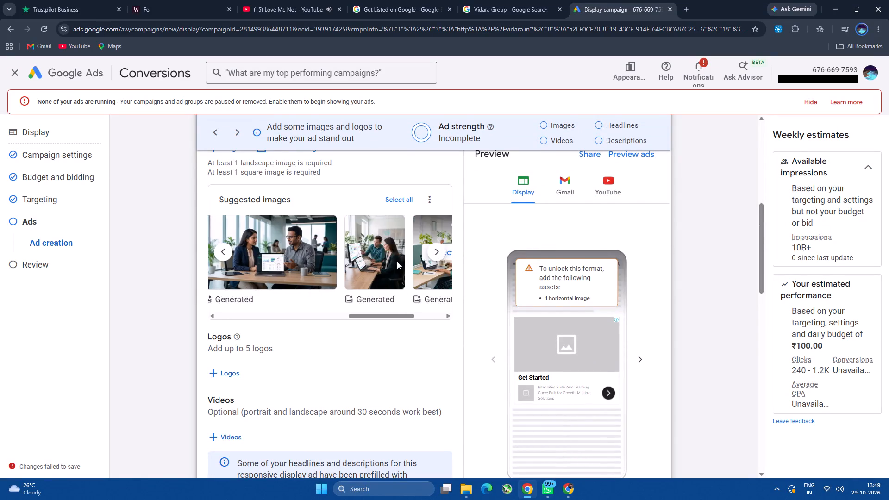
click(275, 254)
click(366, 260)
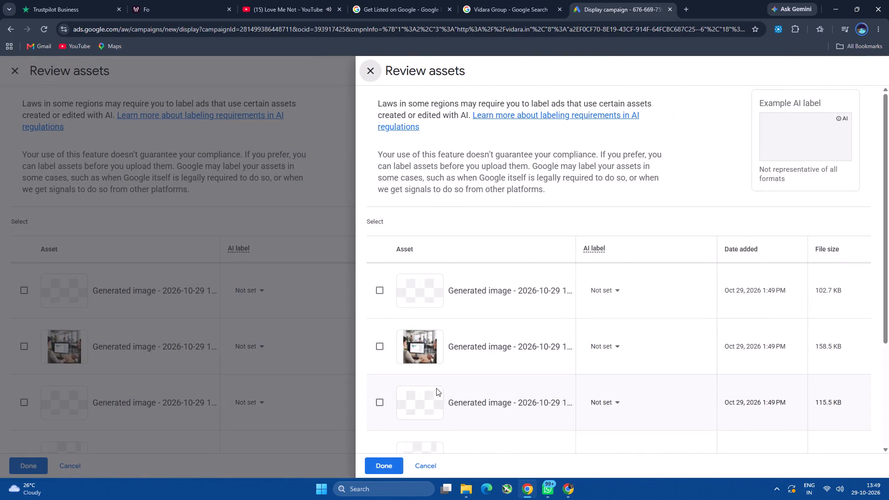
Go through the asset reviews for the generated images and accept them, leaving every AI label not set.
scroll(439, 403, down, 5)
scroll(439, 403, up, 1)
scroll(439, 403, down, 1)
scroll(439, 403, up, 1)
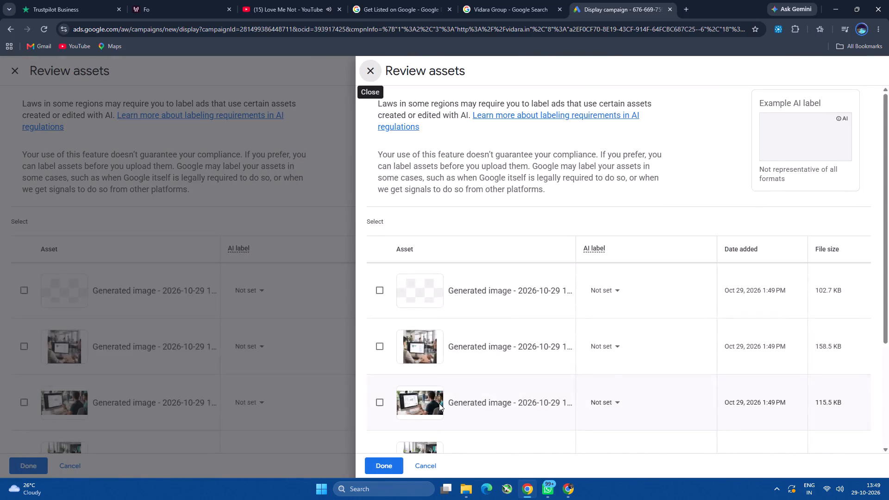
scroll(502, 288, down, 3)
scroll(503, 288, up, 1)
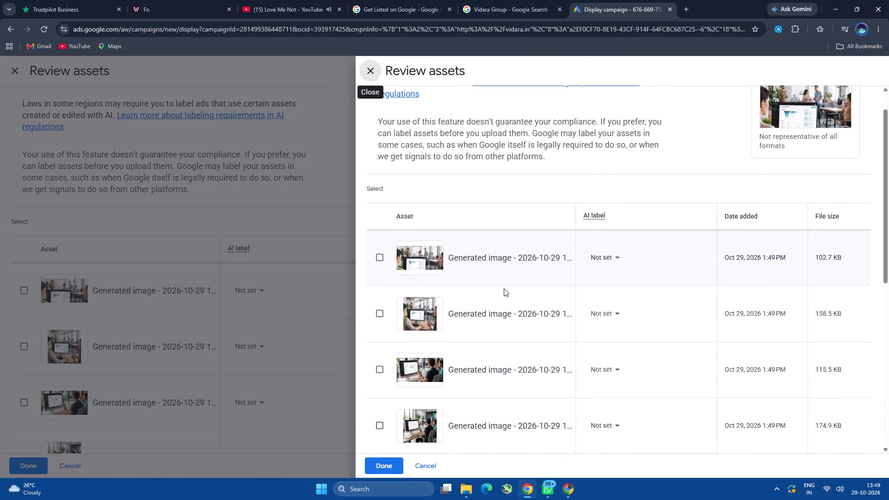
click(383, 465)
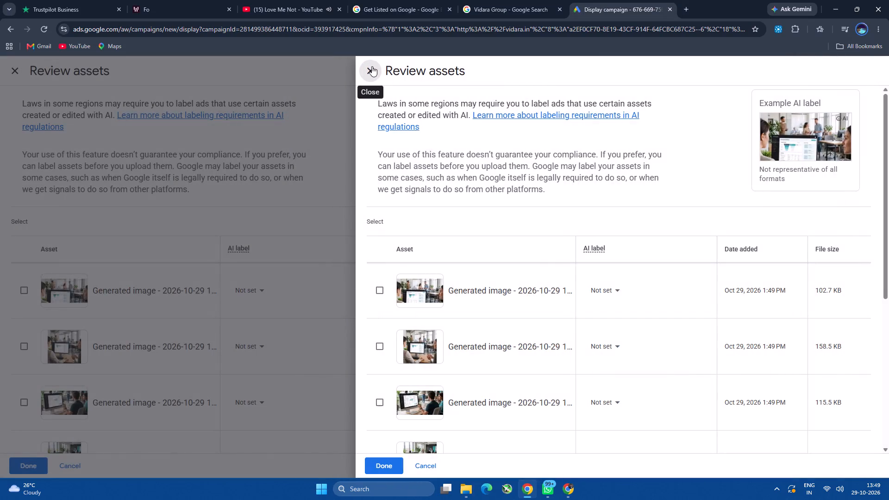
click(372, 64)
click(382, 458)
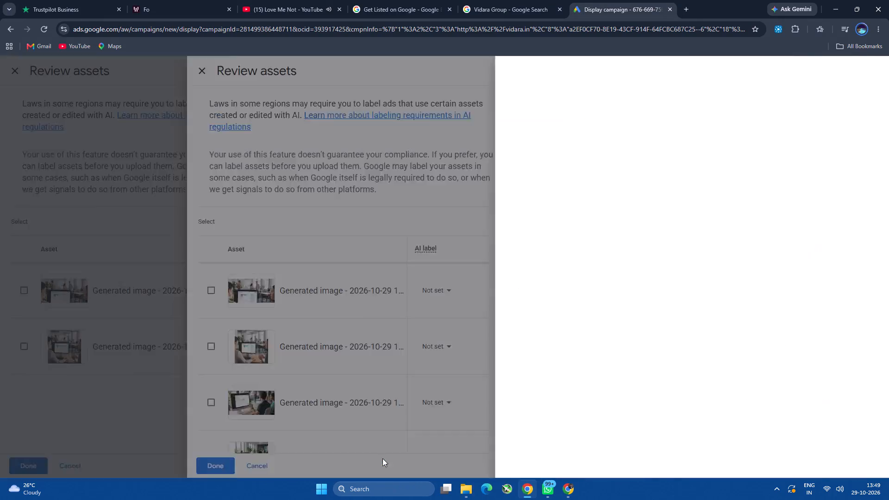
click(383, 459)
click(383, 460)
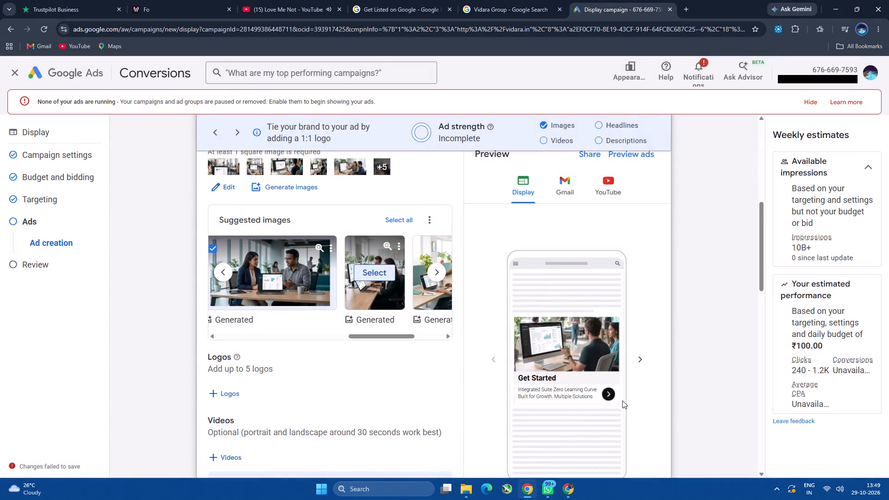
Look over the ad form's image, logo, video, headline and description sections and the estimated weekly performance.
scroll(680, 359, down, 2)
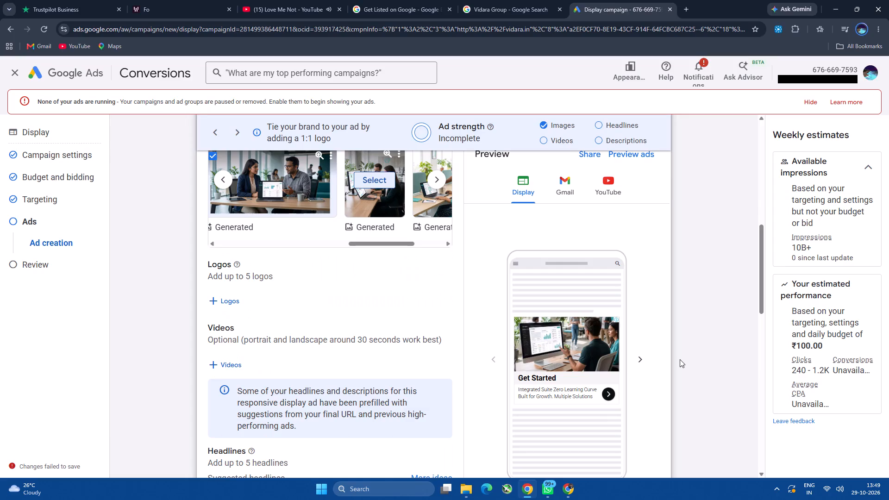
scroll(382, 327, up, 4)
scroll(382, 327, down, 1)
scroll(382, 327, up, 2)
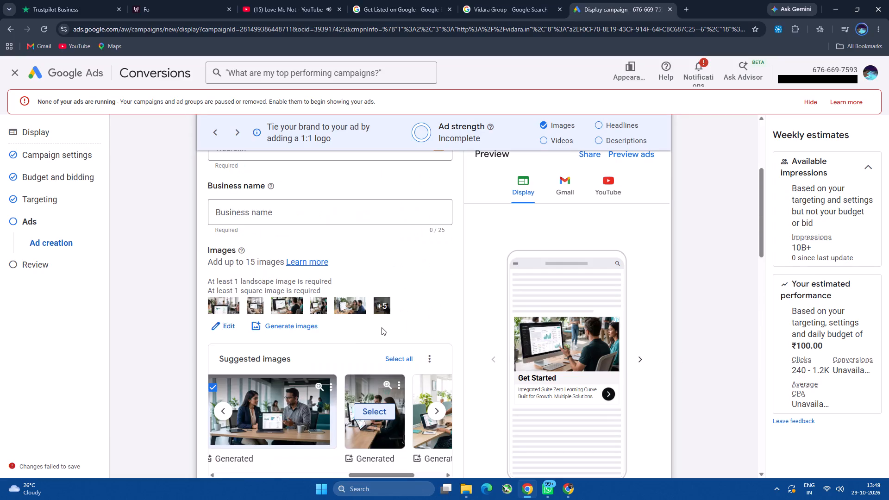
scroll(382, 327, up, 3)
scroll(382, 327, down, 3)
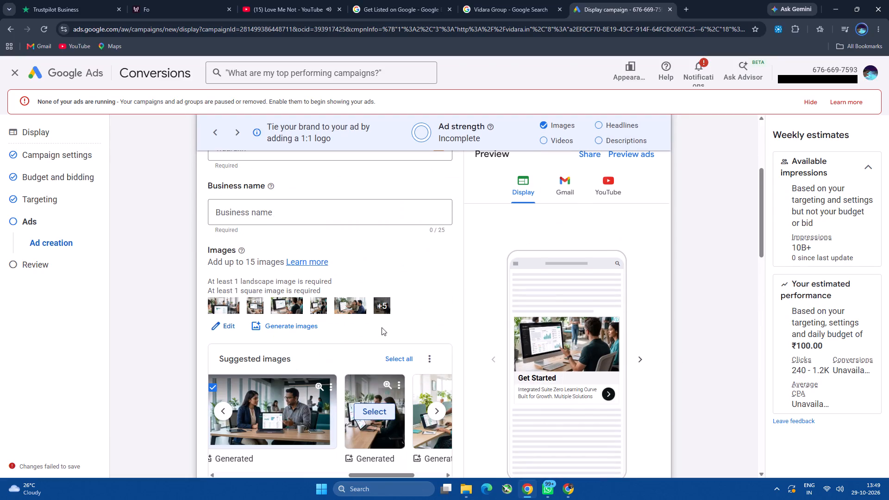
scroll(382, 327, down, 12)
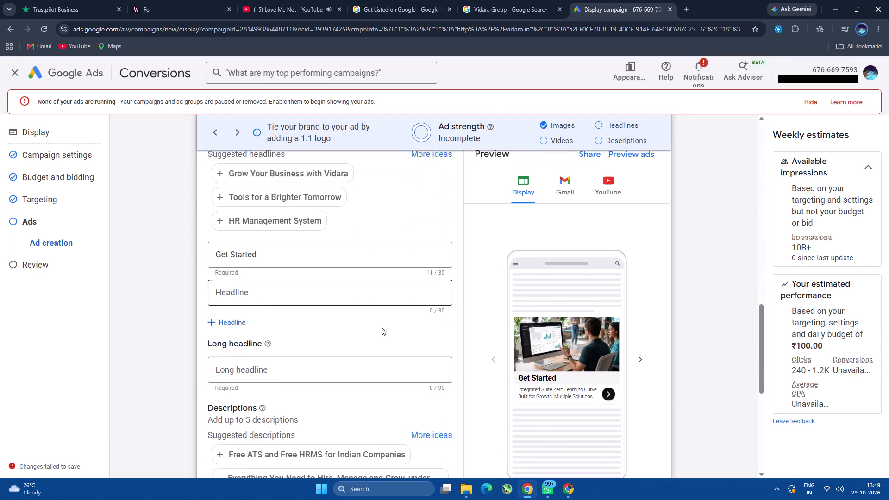
scroll(382, 327, down, 8)
click(814, 281)
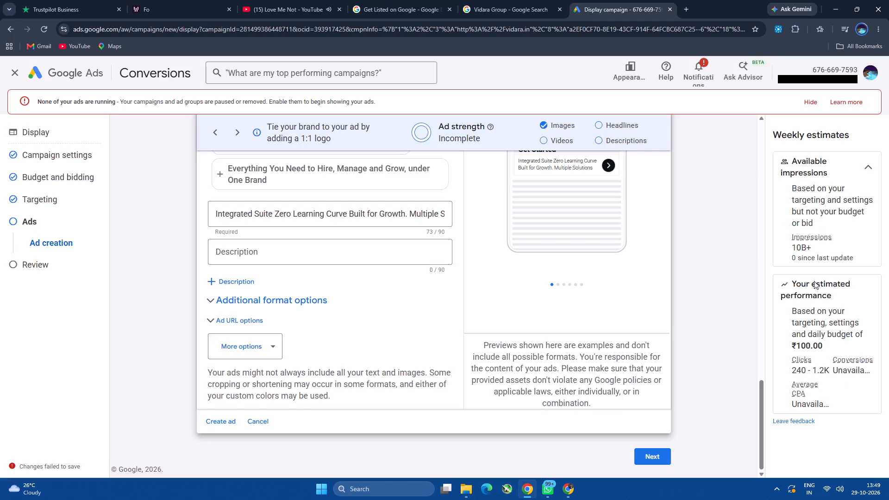
click(804, 298)
click(808, 339)
click(814, 361)
Add the suggested descriptions "Free ATS and Free HRMS for Indian Companies" and "Everything You Need to Hire, Manage and Grow, under One Brand".
scroll(450, 319, up, 6)
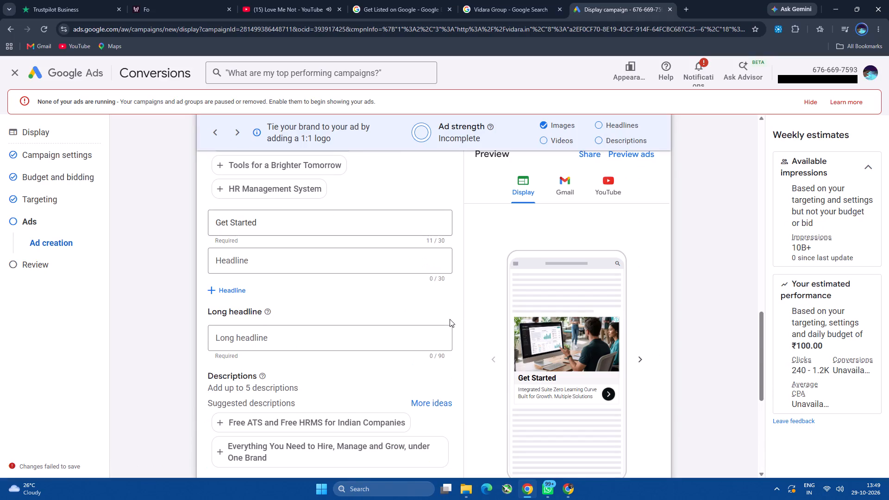
scroll(450, 319, down, 1)
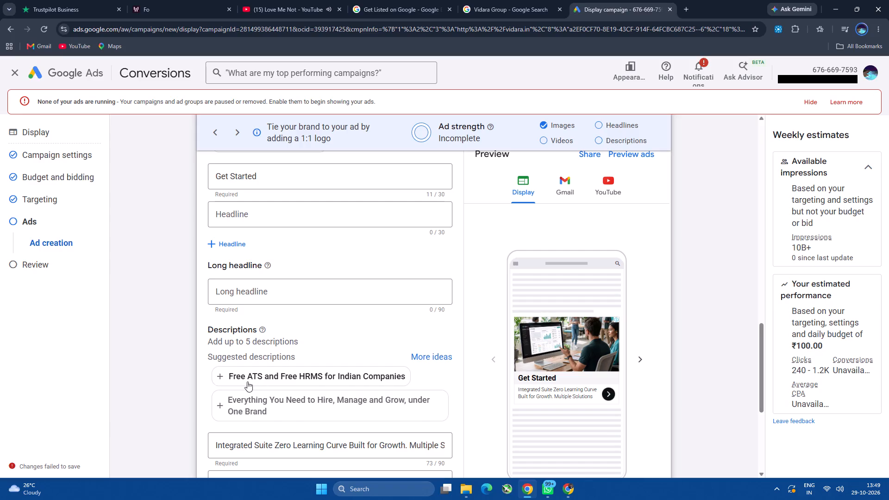
click(247, 381)
scroll(241, 424, down, 1)
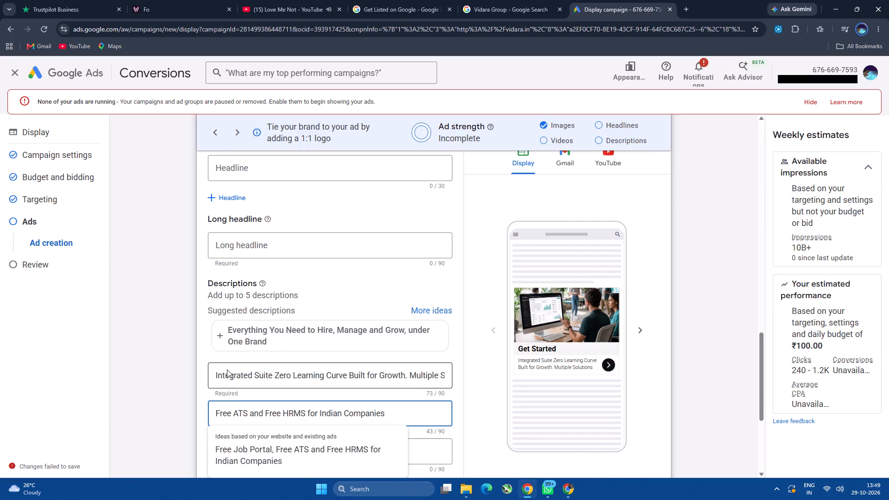
click(220, 337)
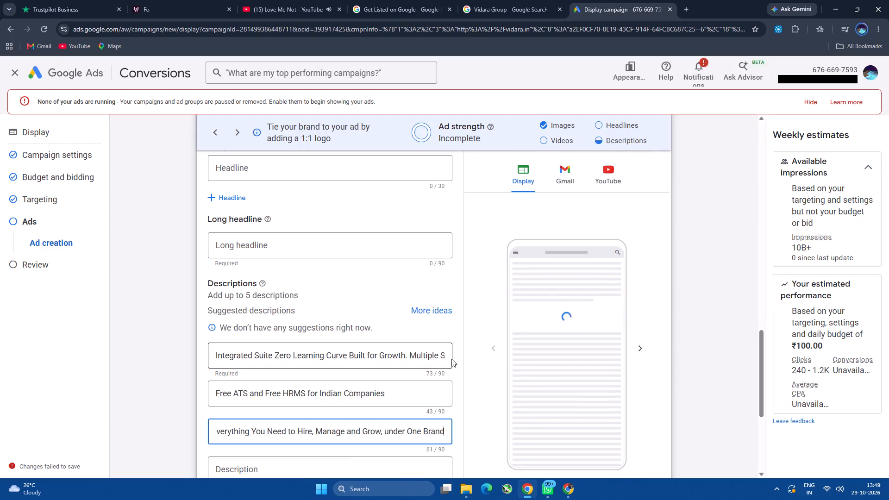
drag(262, 354, 452, 352)
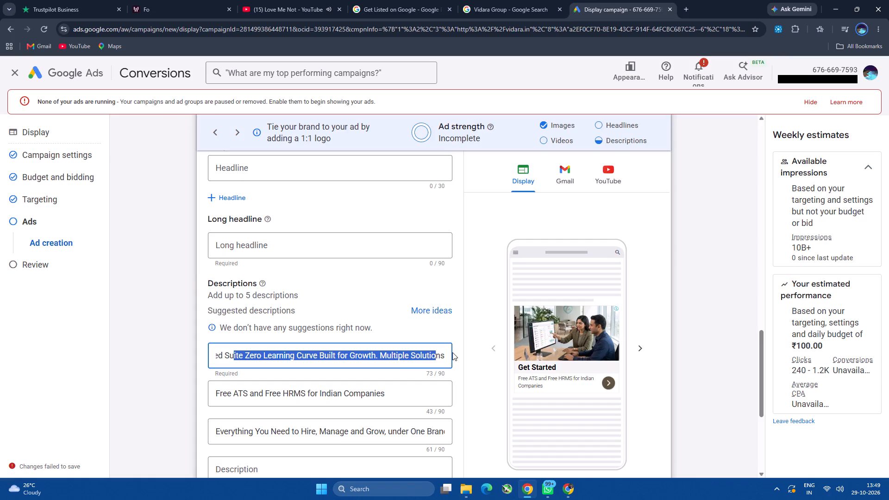
drag(452, 352, 453, 352)
click(395, 363)
click(301, 355)
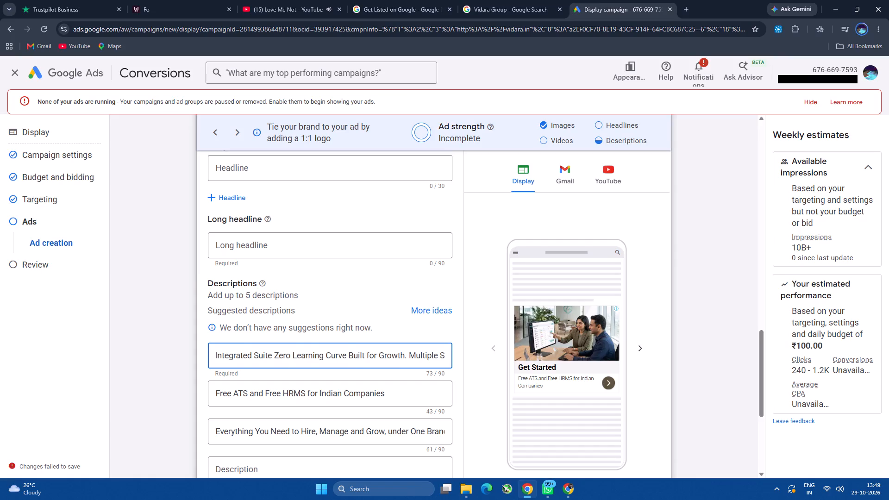
Add the suggested headlines "Grow Your Business with Vidara", "Tools for a Brighter Tomorrow", "Multiple Solutions" and "HR Management System".
scroll(231, 387, down, 4)
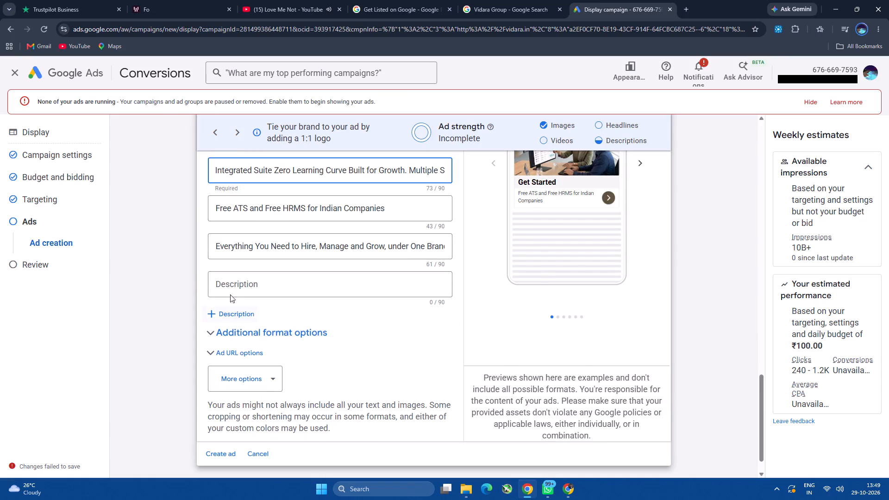
scroll(242, 361, up, 8)
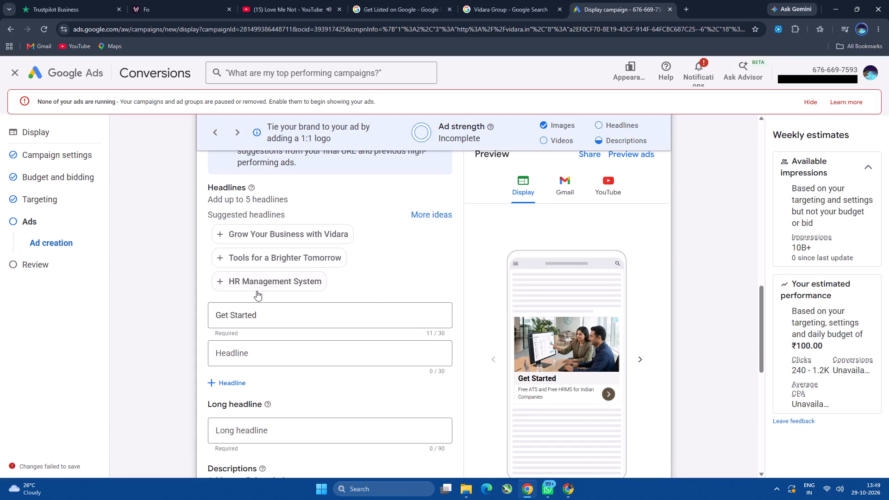
click(278, 241)
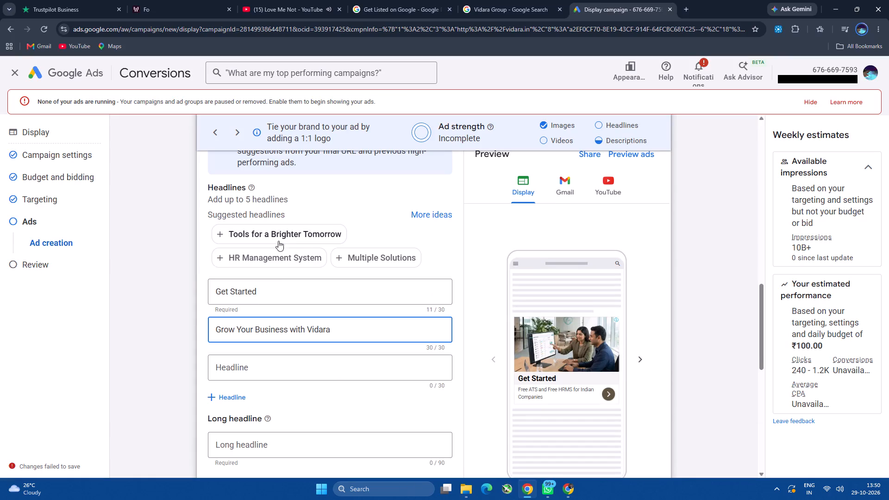
click(278, 233)
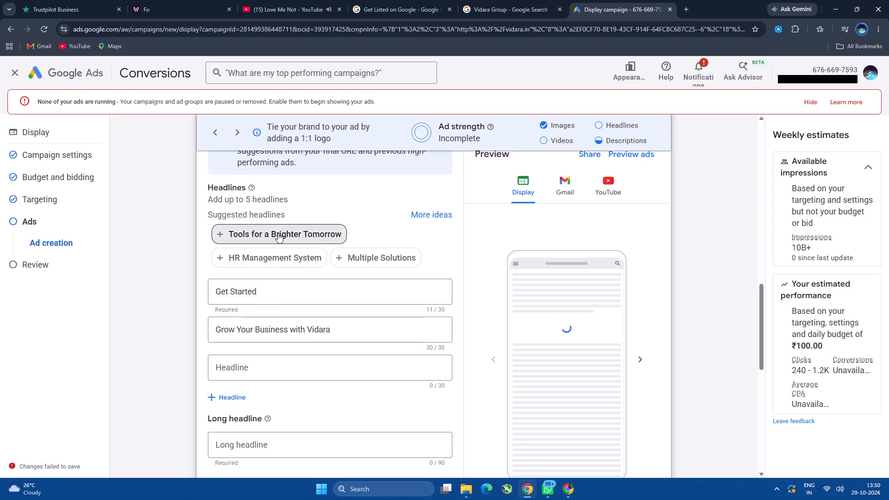
click(391, 230)
click(286, 233)
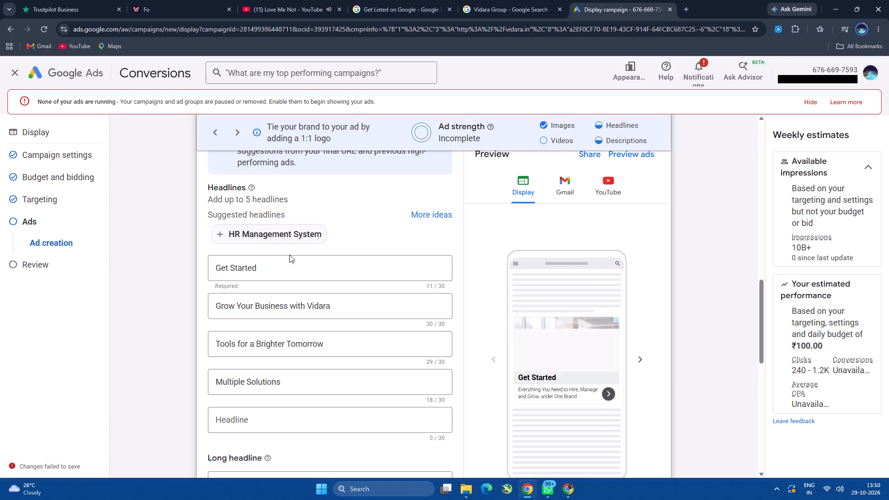
click(287, 217)
click(284, 230)
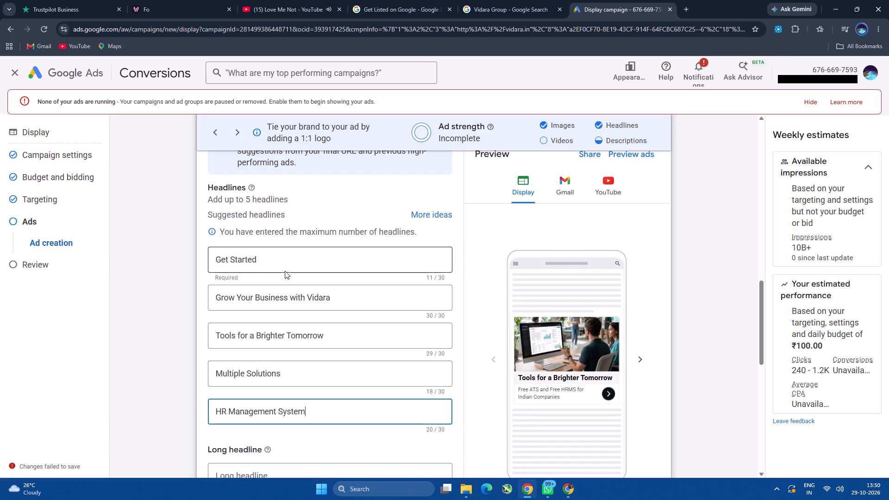
Open the ad's image selection for editing and look through the suggested generated images and recent assets.
scroll(283, 256, up, 3)
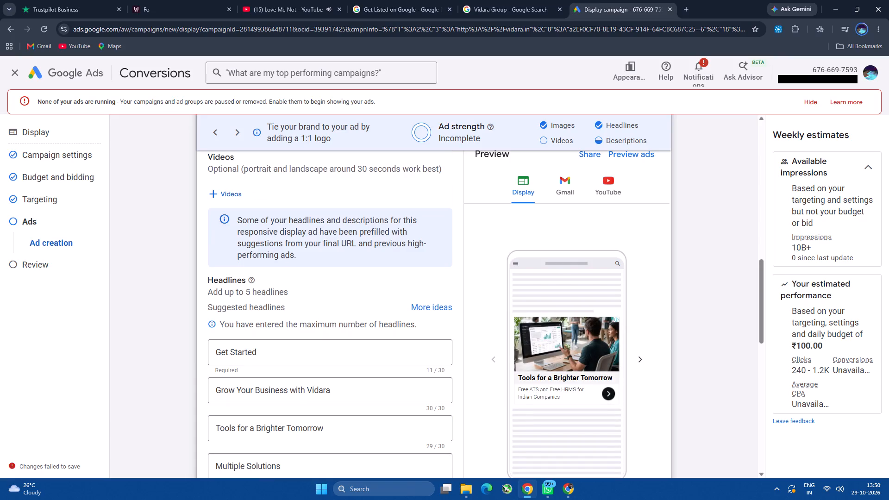
scroll(267, 267, up, 4)
scroll(267, 267, down, 1)
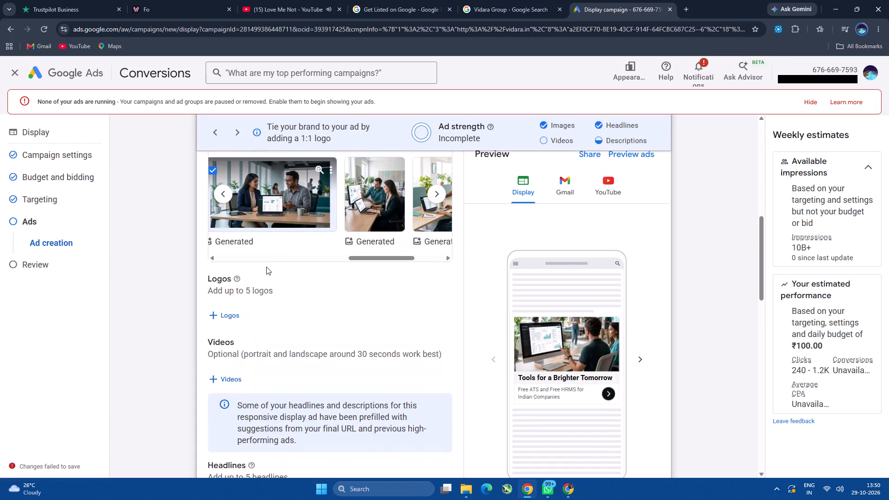
scroll(438, 235, up, 4)
triple_click(224, 380)
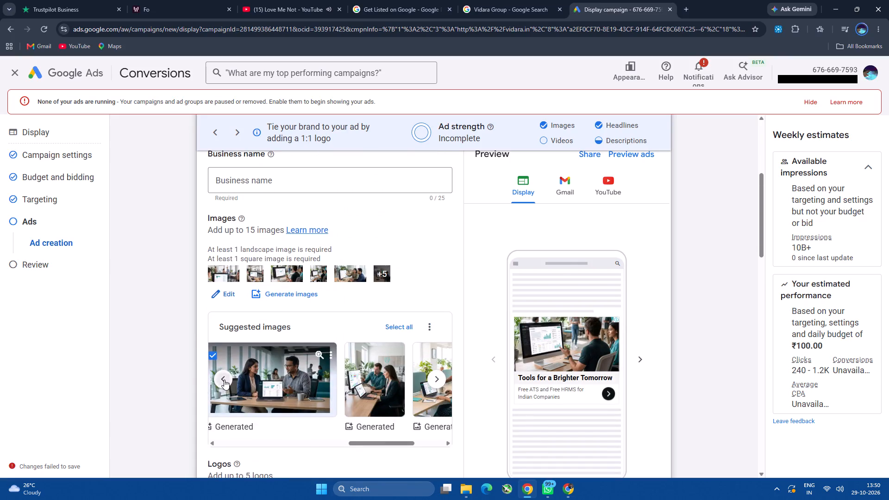
click(224, 380)
click(225, 291)
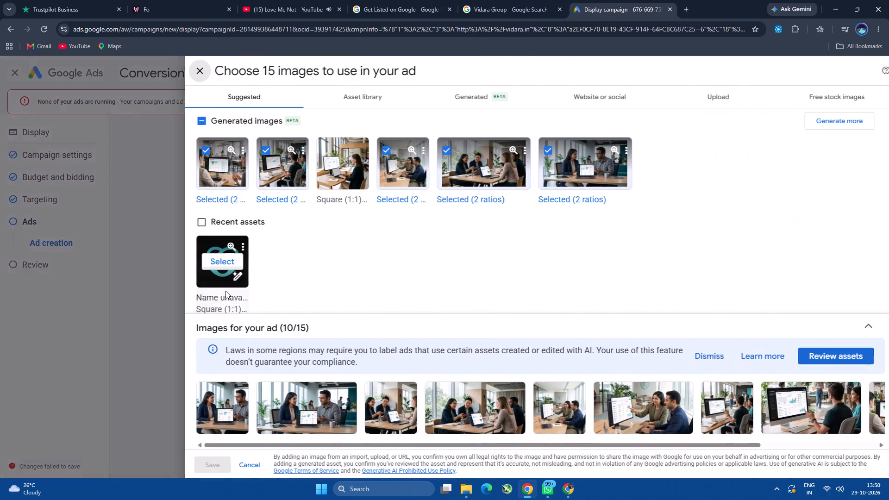
scroll(343, 220, down, 4)
scroll(343, 220, up, 1)
scroll(344, 220, down, 4)
scroll(268, 280, up, 2)
scroll(268, 280, down, 1)
scroll(268, 280, up, 1)
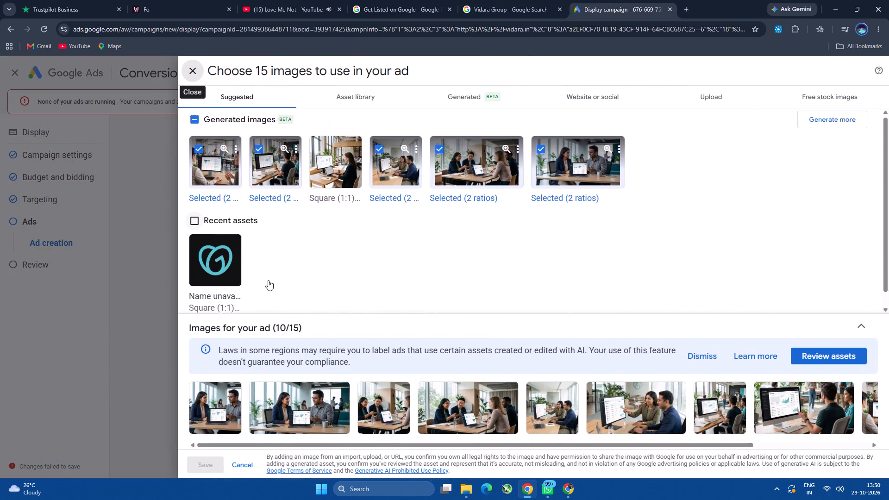
scroll(268, 280, down, 1)
scroll(244, 243, up, 3)
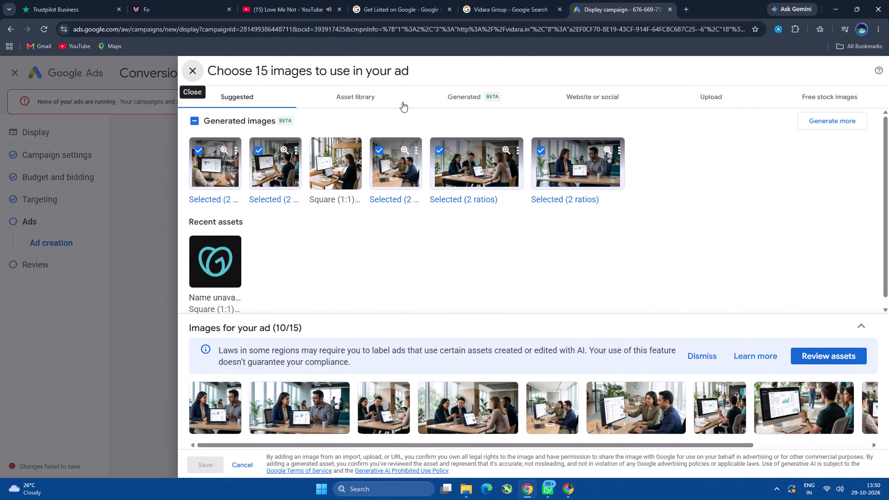
click(736, 94)
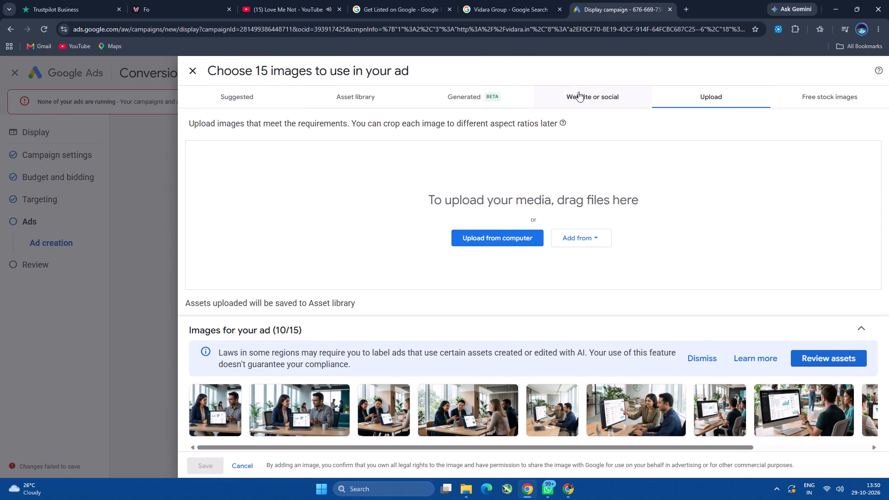
click(592, 83)
click(591, 96)
click(285, 149)
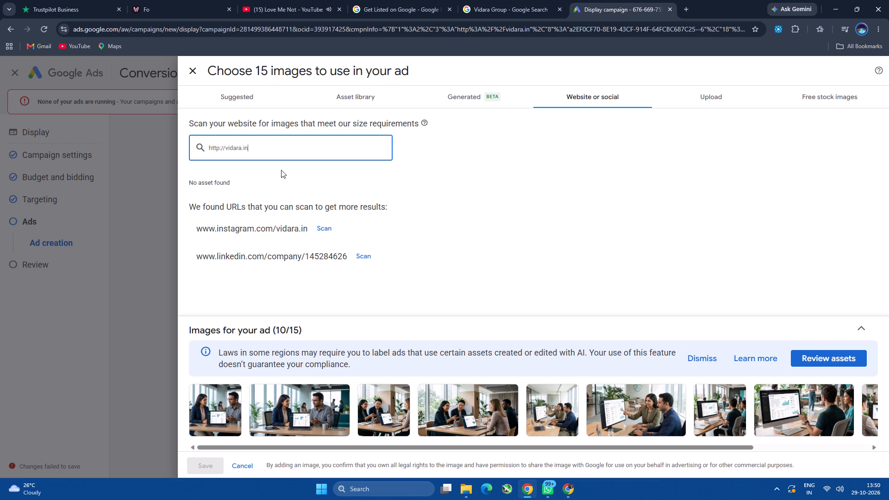
click(323, 231)
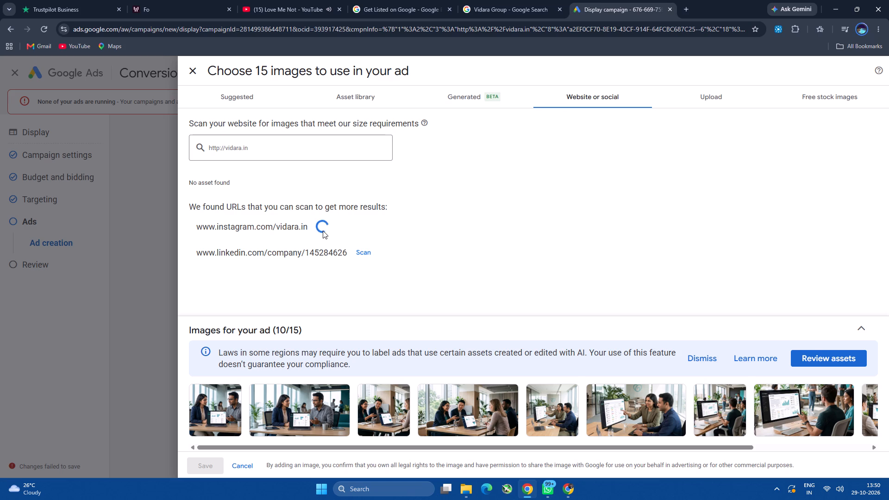
click(358, 253)
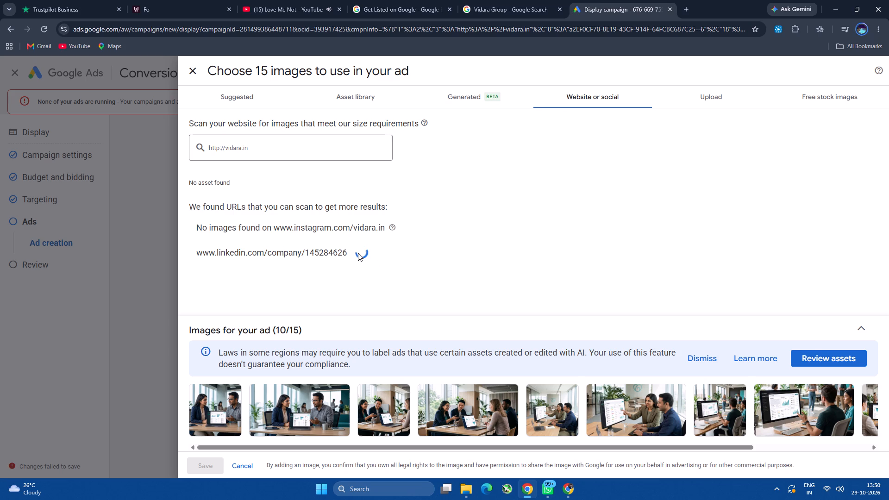
click(529, 194)
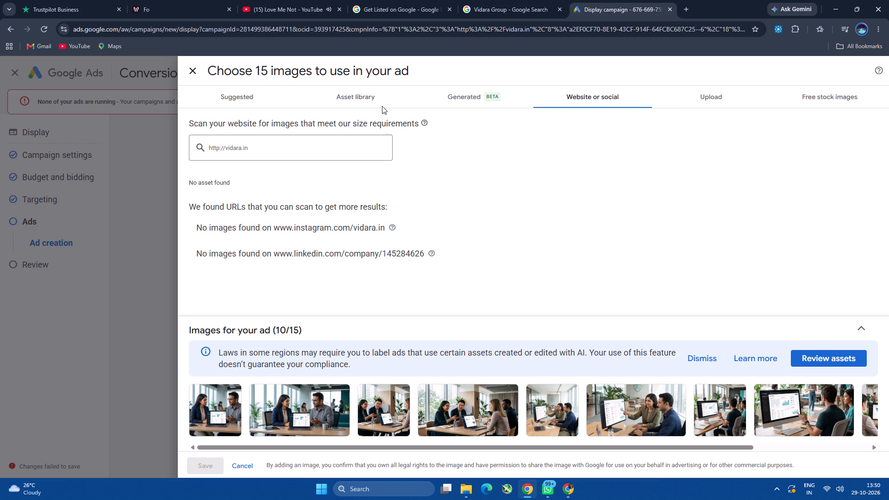
click(488, 97)
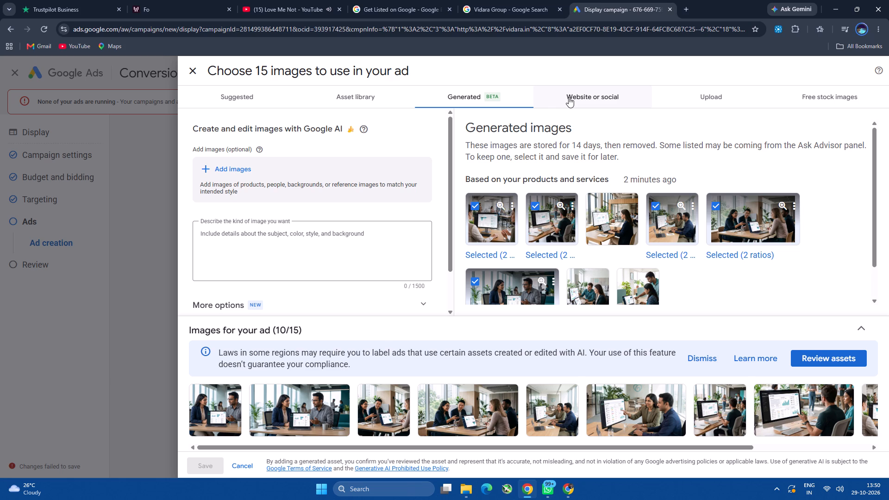
click(569, 97)
Upload the PNG file "Vidara Group Luxury Logo" from the Personal folder on drive D as an ad image.
click(729, 102)
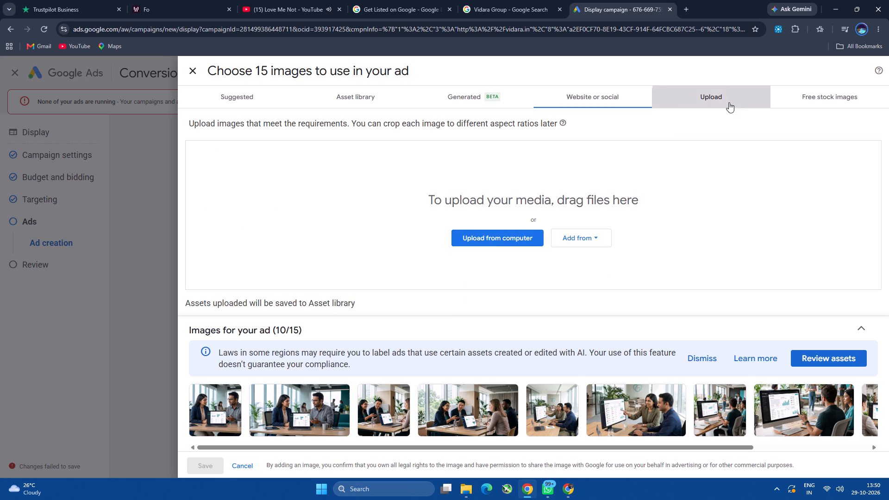
click(483, 242)
scroll(388, 216, down, 4)
scroll(364, 268, down, 4)
click(364, 297)
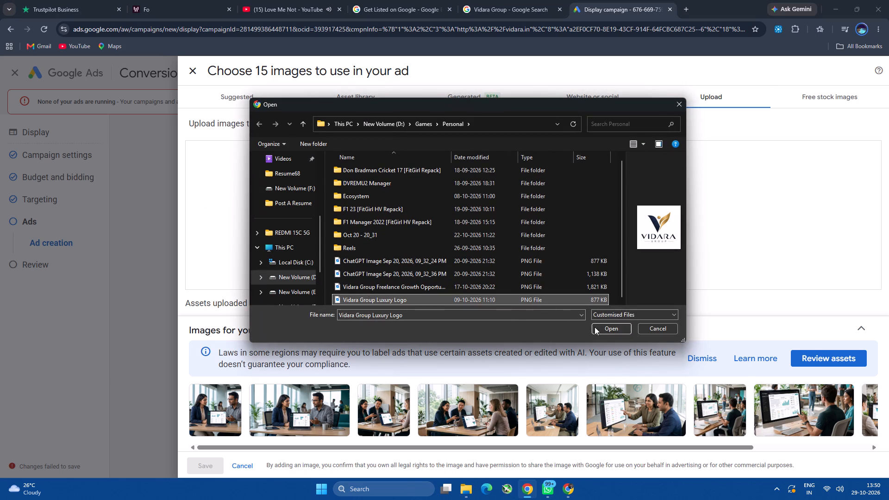
click(606, 328)
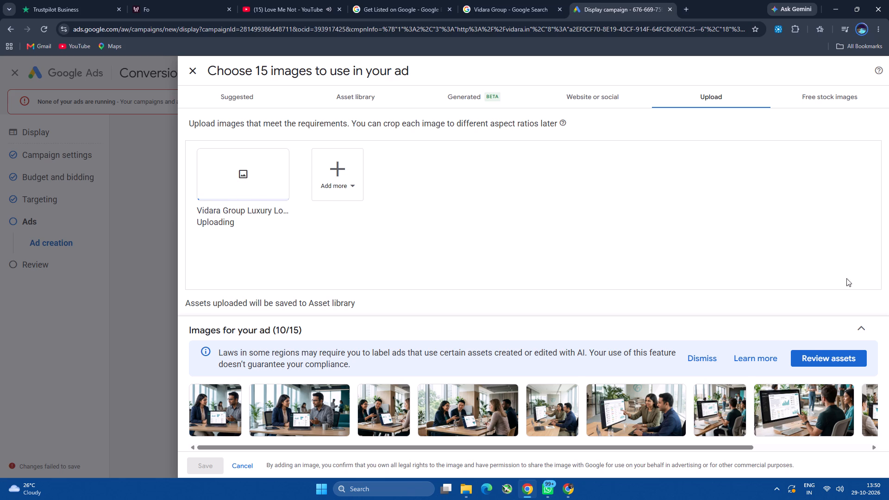
Finish the asset review with the AI labels left not set, and save the ad's image selection.
click(820, 360)
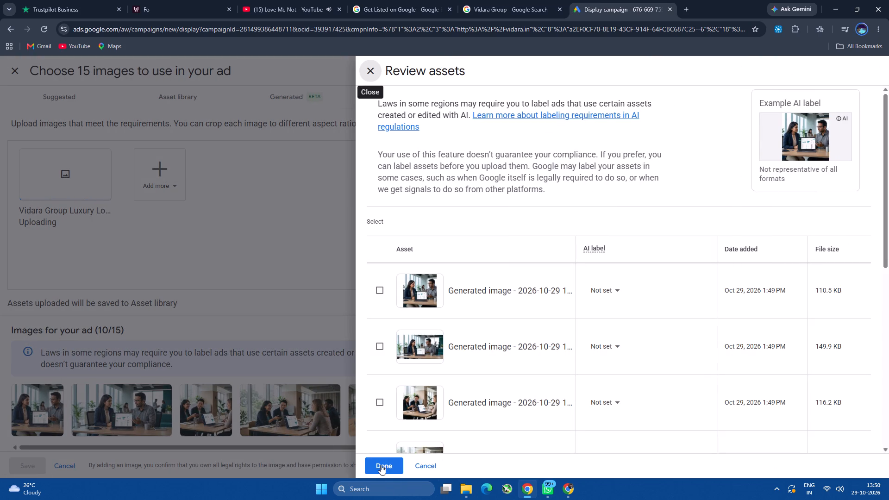
click(371, 467)
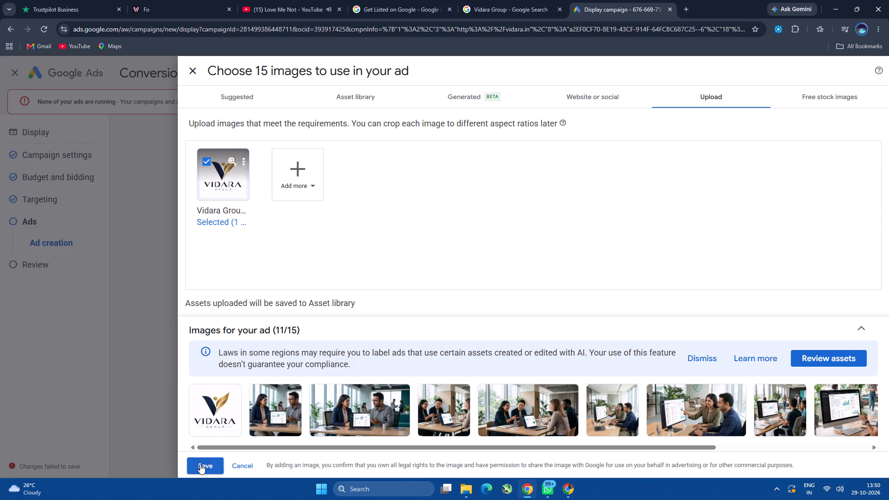
click(200, 464)
Enter "Vidara Group" as the ad's business name.
scroll(480, 305, down, 3)
scroll(480, 305, up, 1)
scroll(480, 305, down, 2)
scroll(480, 305, up, 4)
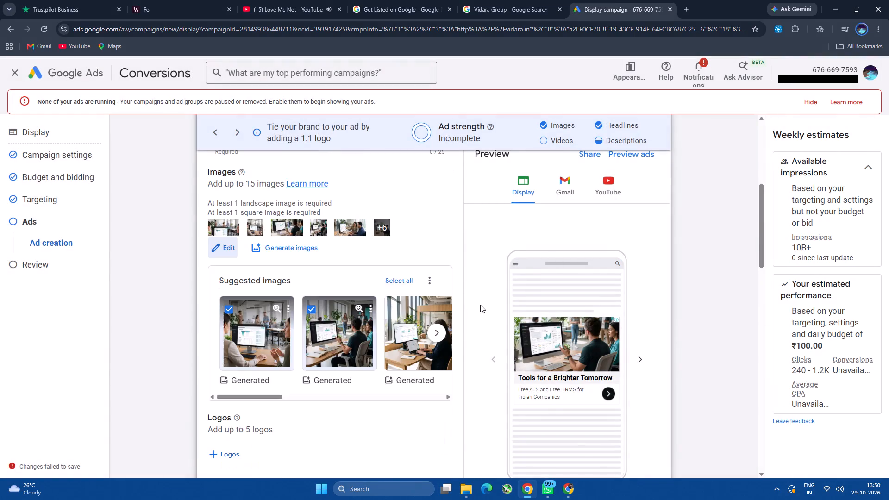
scroll(480, 305, up, 4)
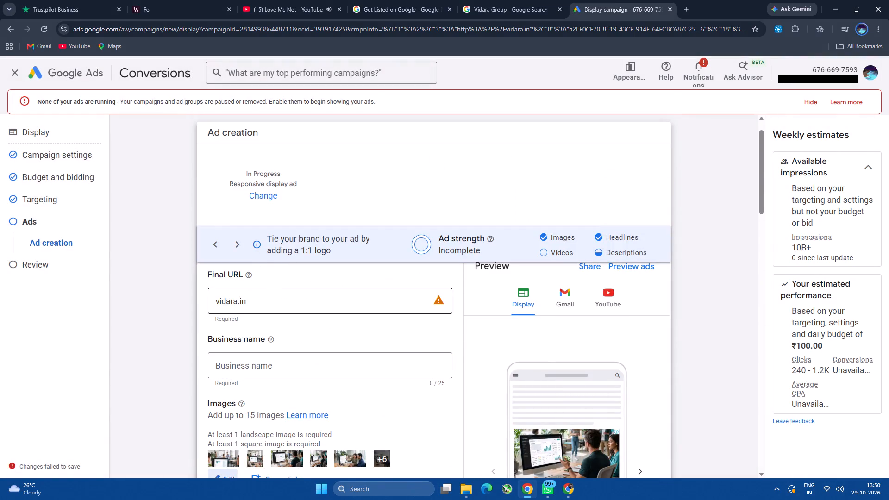
click(293, 362)
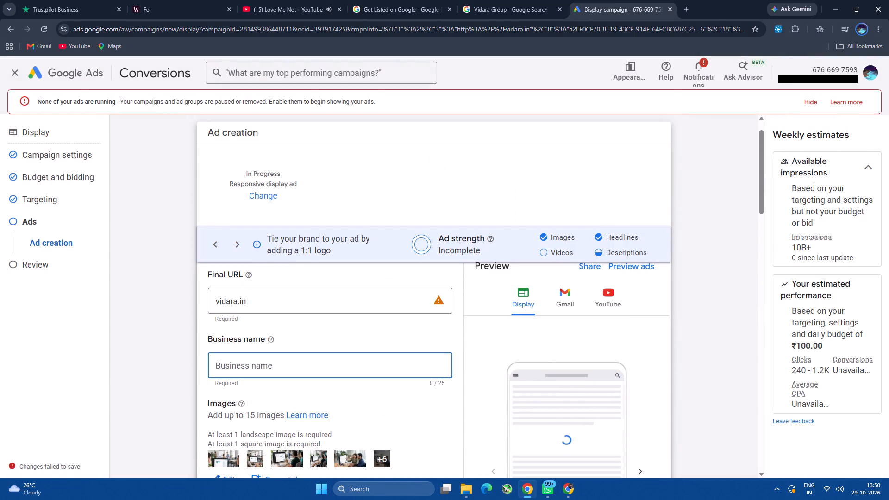
text(Vidara Group)
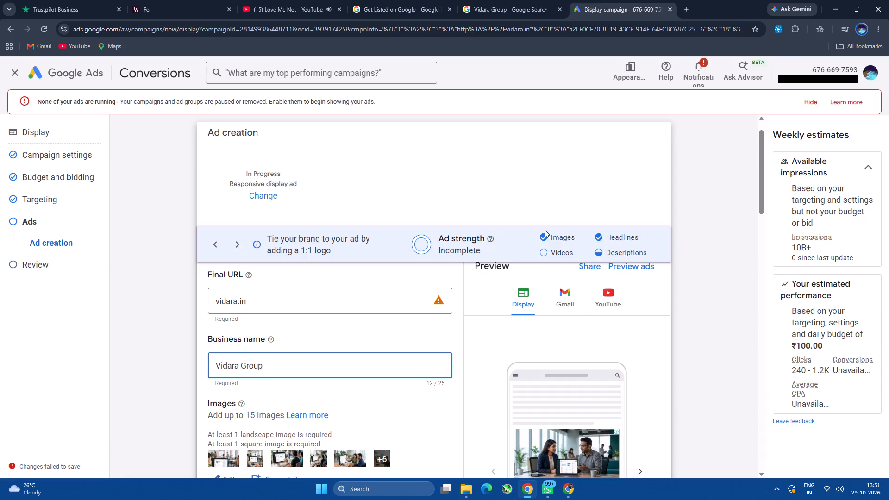
click(542, 335)
Show the ad preview in the Gmail format.
click(559, 298)
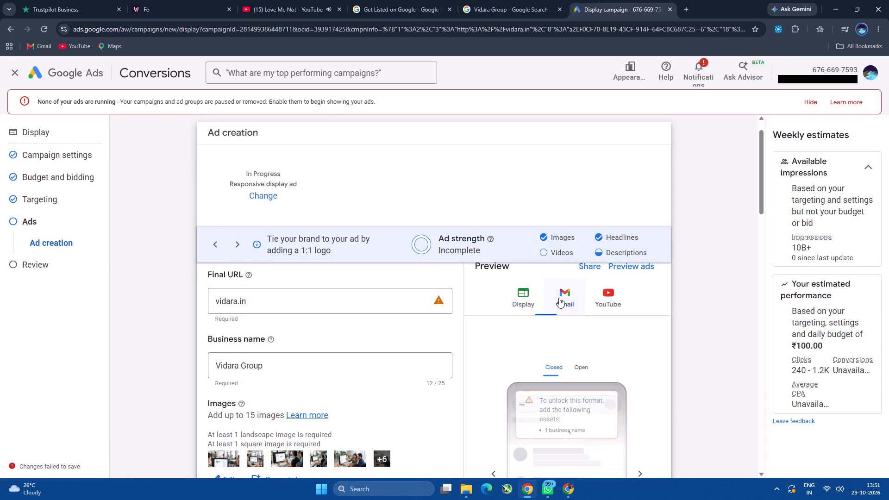
Replace the first headline, "Get Started", with "Grow Your Business with Vidara" copied from the second headline.
scroll(559, 298, down, 2)
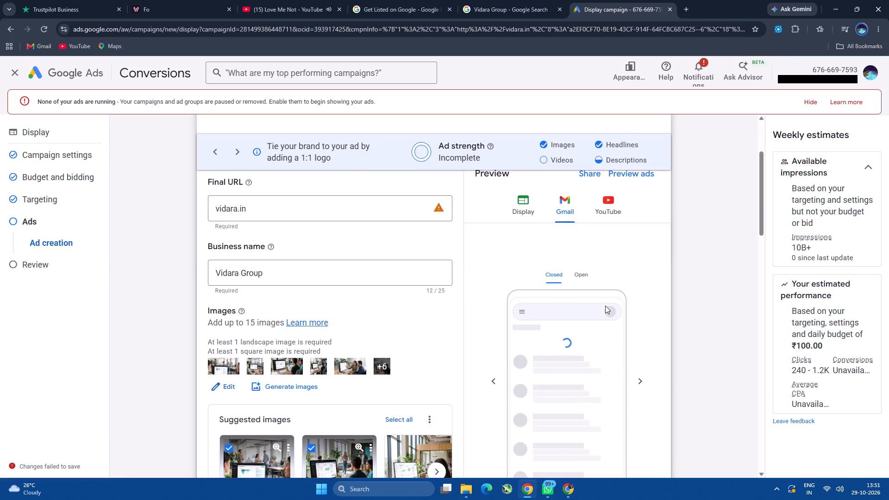
scroll(605, 306, down, 4)
scroll(605, 306, up, 2)
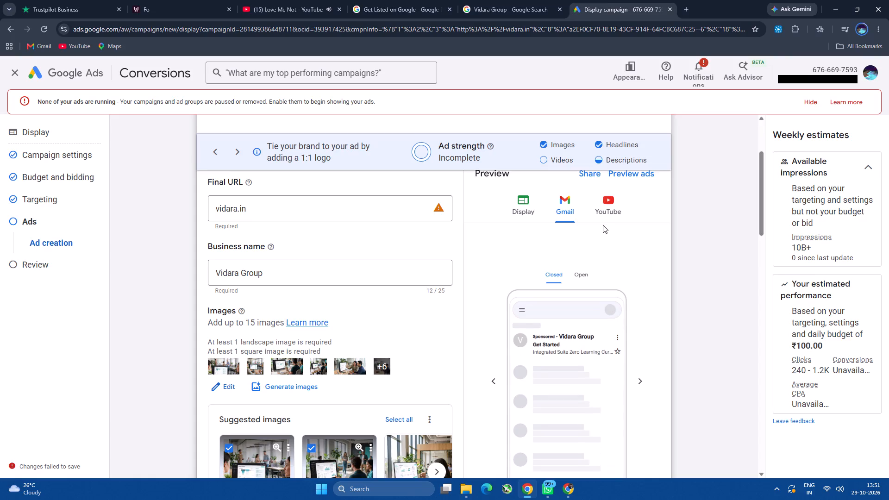
scroll(265, 322, down, 5)
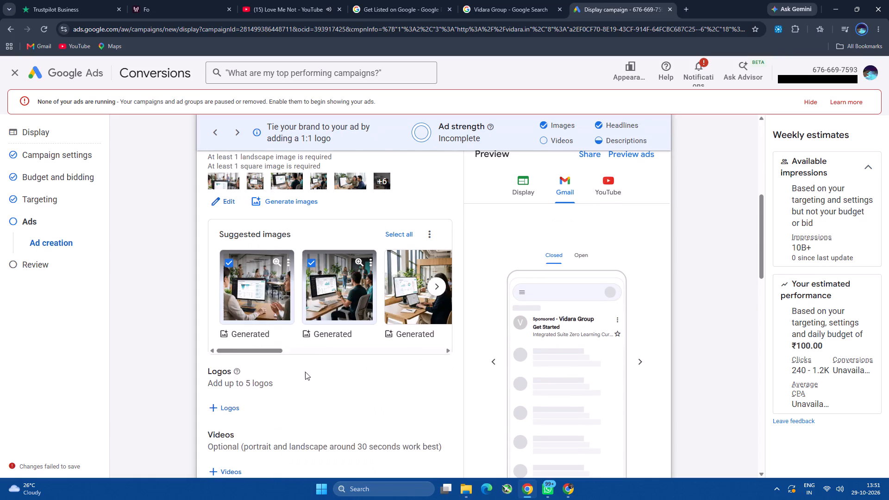
scroll(305, 372, down, 5)
drag(416, 347, 203, 354)
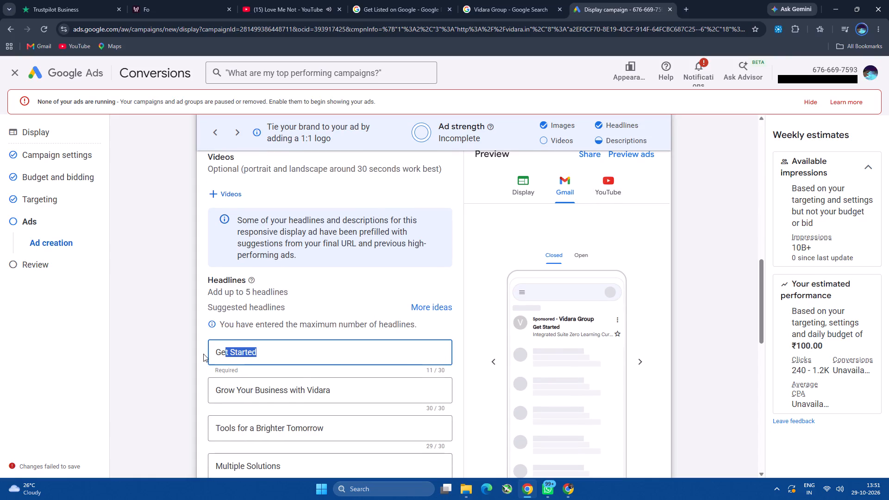
key(BackSpace)
drag(330, 390, 313, 393)
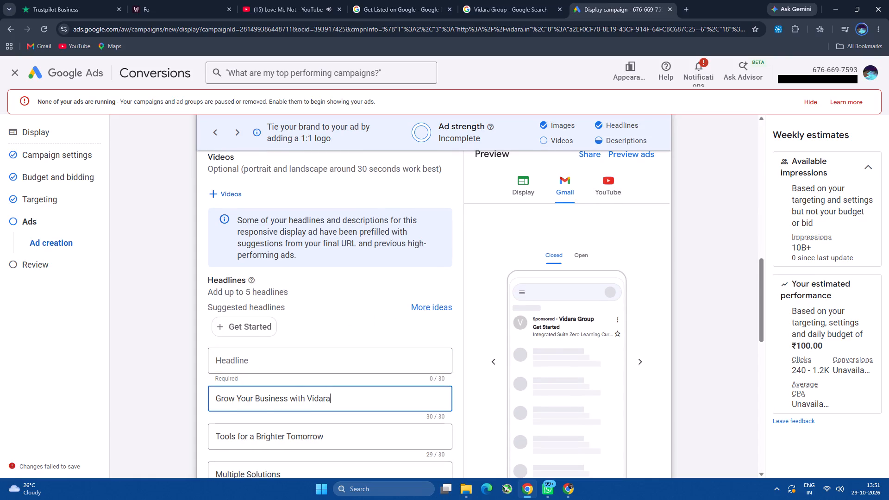
drag(334, 394, 201, 406)
key(ctrl+c)
click(238, 356)
key(ctrl+v)
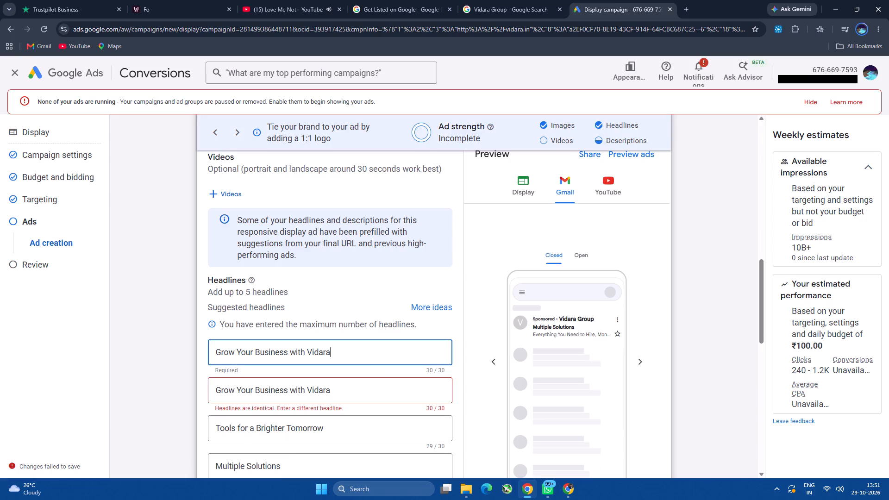
Clear the duplicate "Grow Your Business with Vidara" text from the second headline.
scroll(330, 391, down, 3)
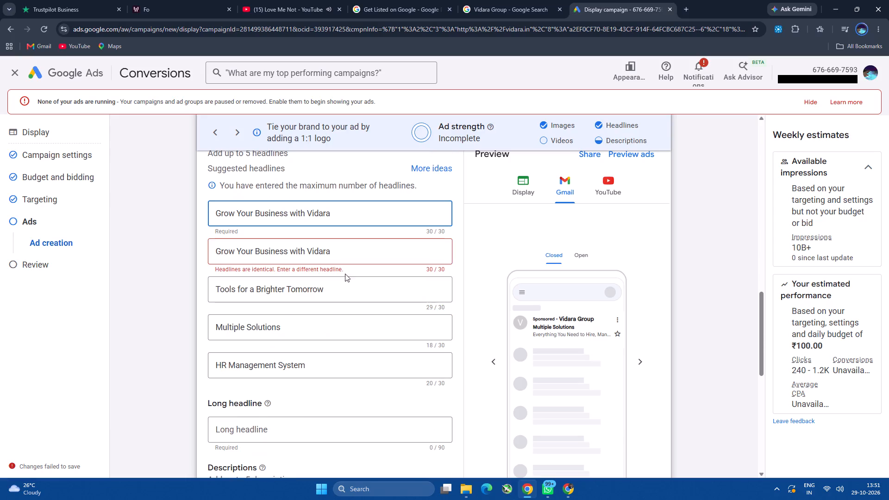
drag(333, 258, 207, 258)
key(BackSpace)
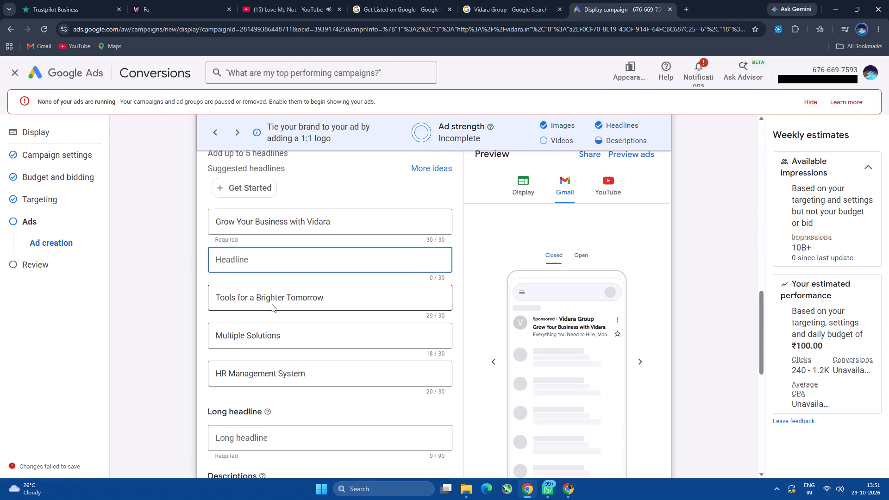
click(165, 267)
Show the ad preview in the YouTube format and examine it alongside the ad's assets.
scroll(358, 307, down, 1)
scroll(358, 307, up, 10)
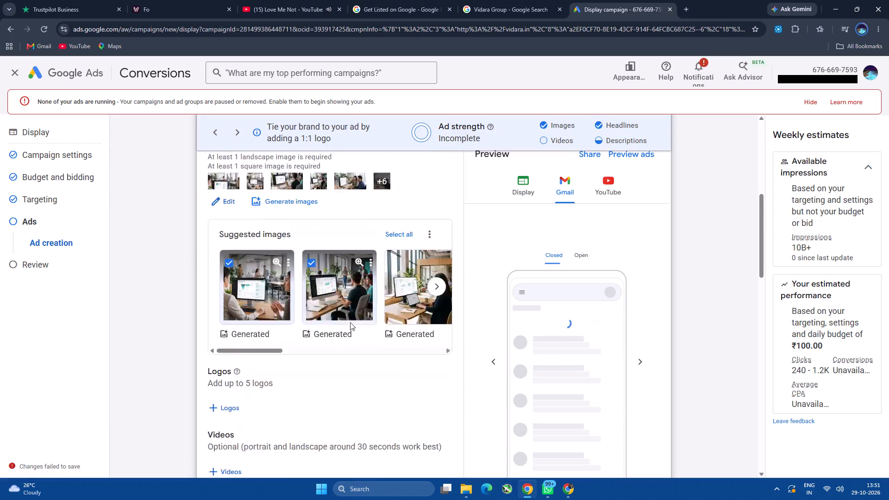
scroll(350, 322, up, 3)
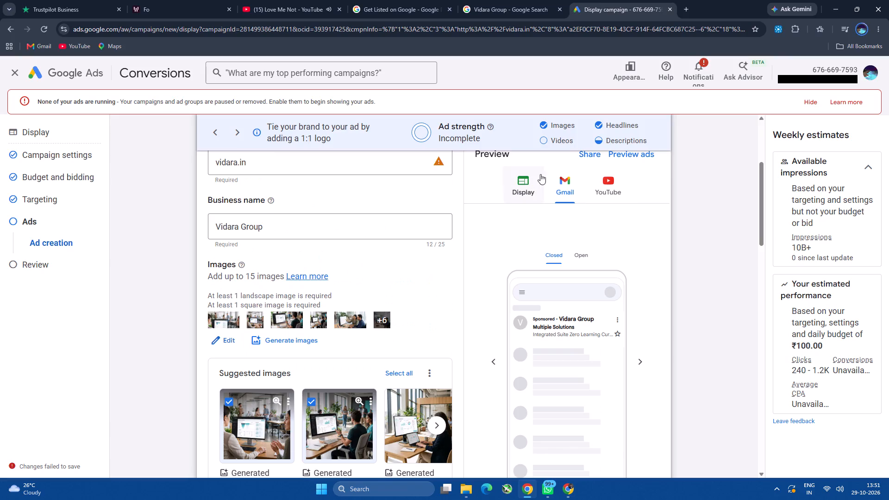
click(607, 190)
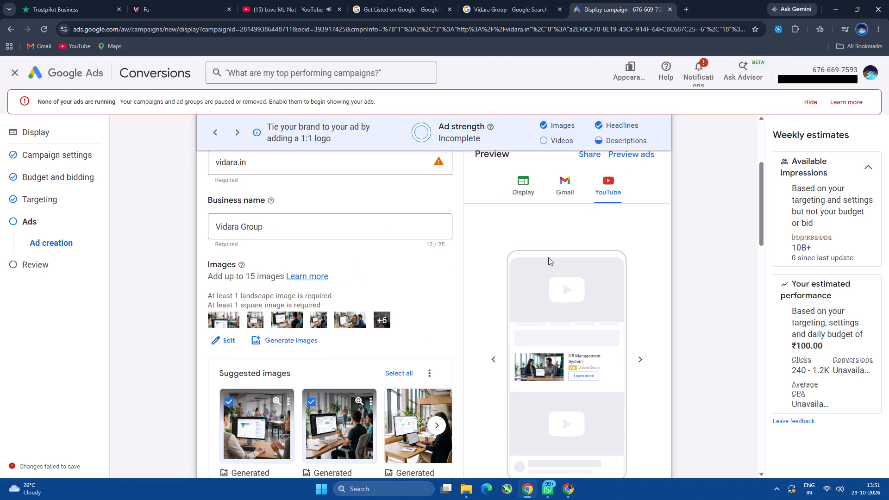
scroll(311, 302, up, 4)
scroll(311, 302, down, 1)
scroll(311, 302, up, 1)
scroll(311, 302, down, 4)
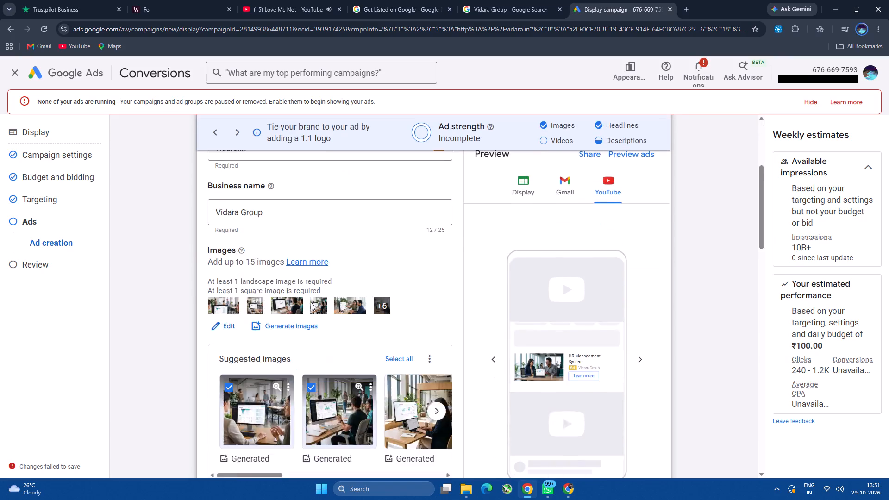
scroll(311, 302, up, 5)
scroll(311, 302, down, 7)
scroll(311, 302, up, 5)
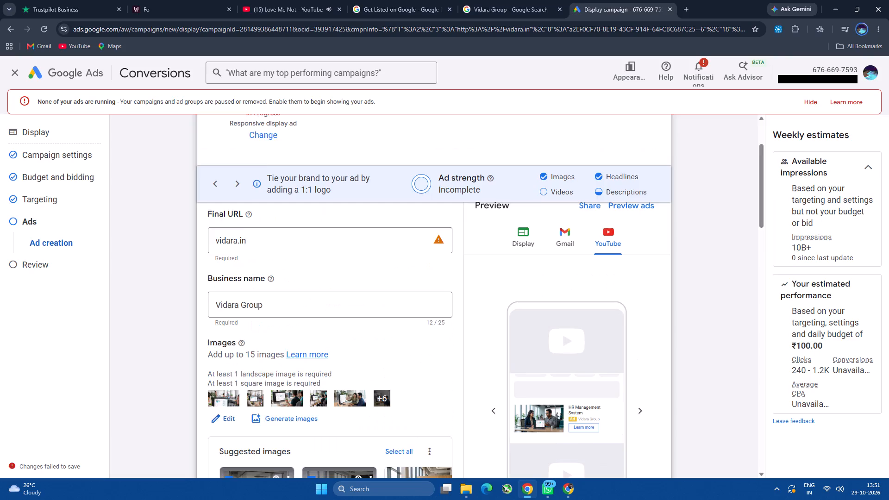
Add the call to action text option to the responsive display ad.
scroll(311, 302, down, 18)
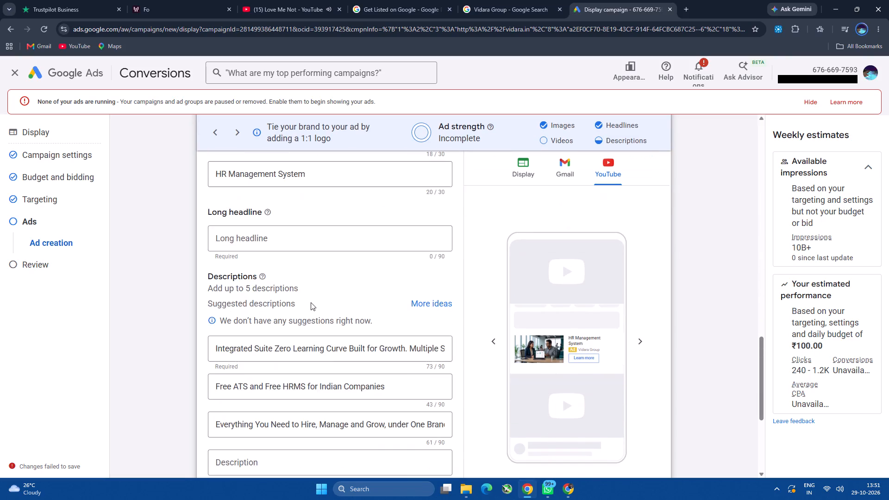
scroll(311, 302, down, 1)
scroll(311, 302, up, 1)
scroll(311, 302, down, 5)
click(233, 348)
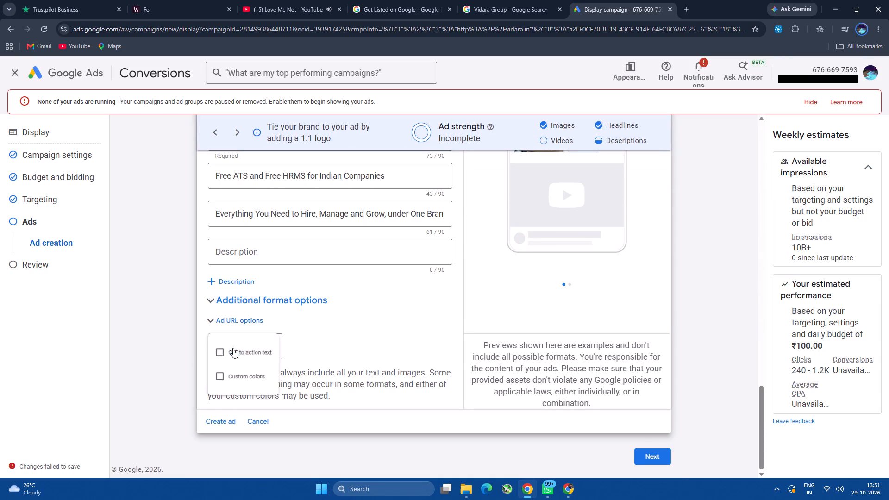
click(257, 358)
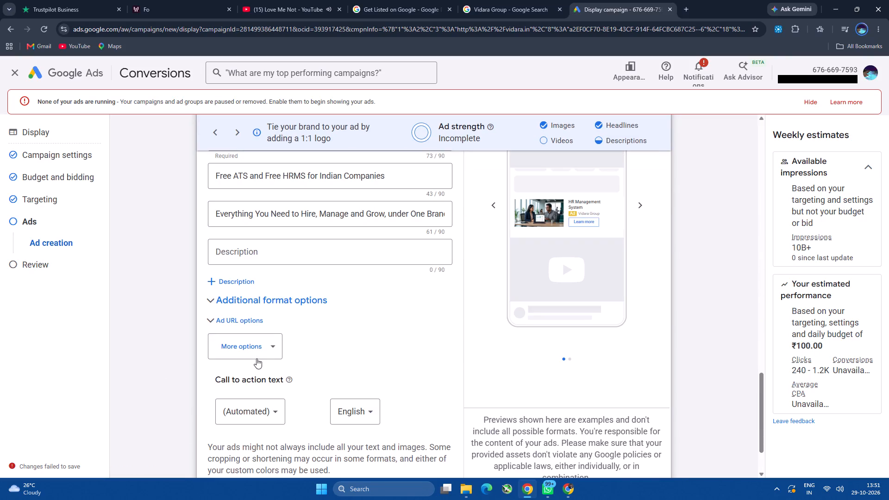
click(250, 353)
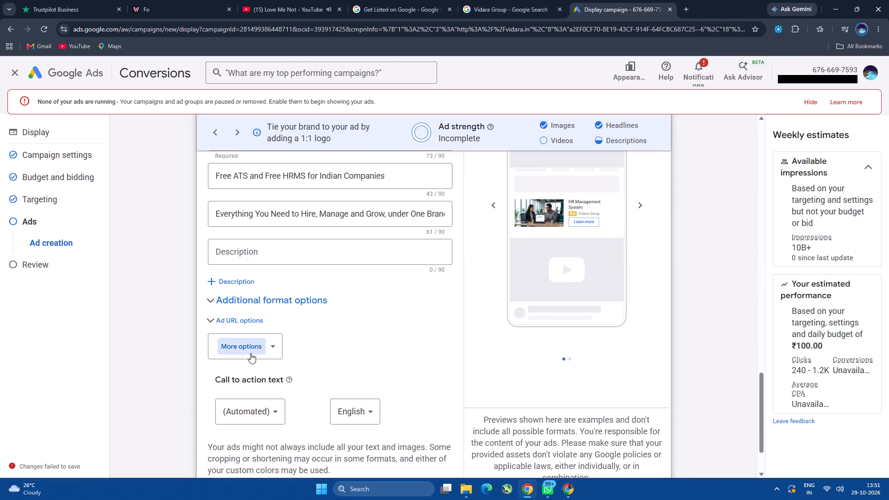
Expand the Ad URL options, examine the tracking and custom parameter fields, and collapse them again.
click(402, 325)
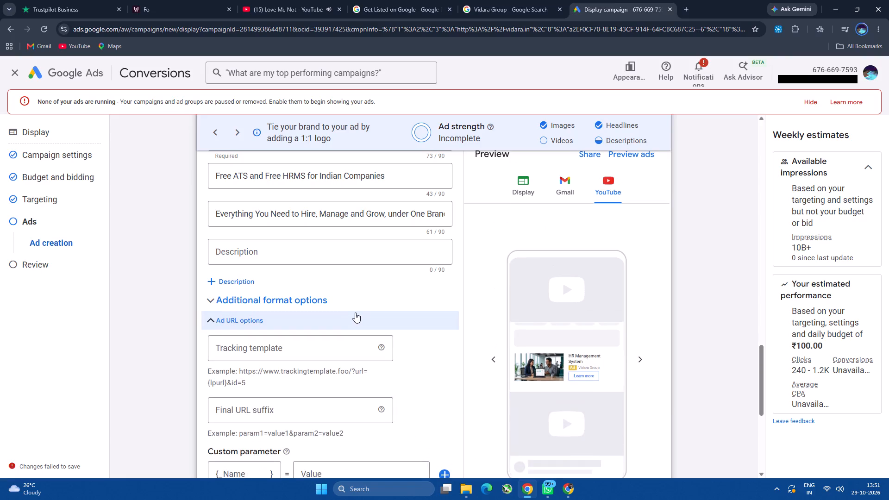
scroll(355, 312, down, 4)
scroll(355, 312, up, 2)
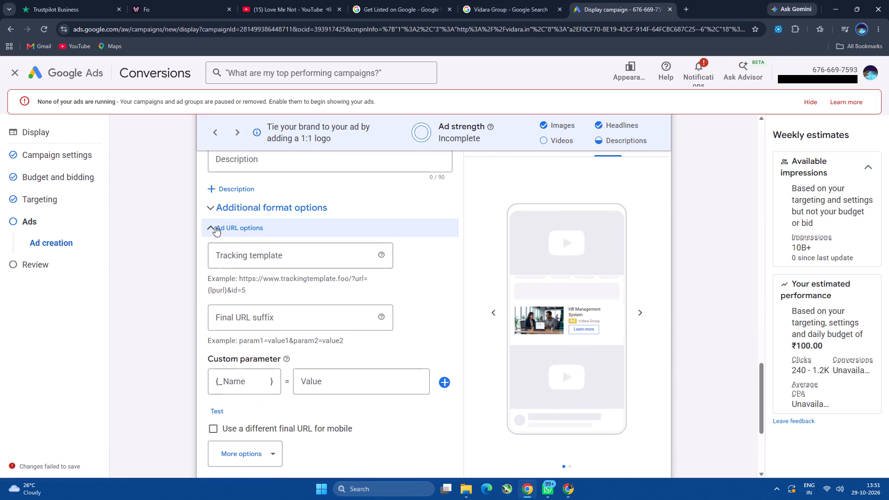
click(215, 226)
Proceed to the campaign review and start the identity confirmation.
click(657, 459)
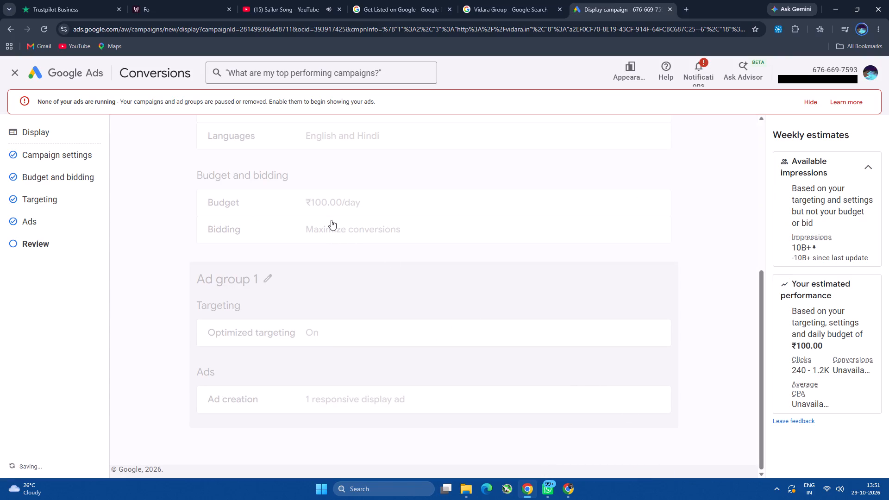
click(575, 316)
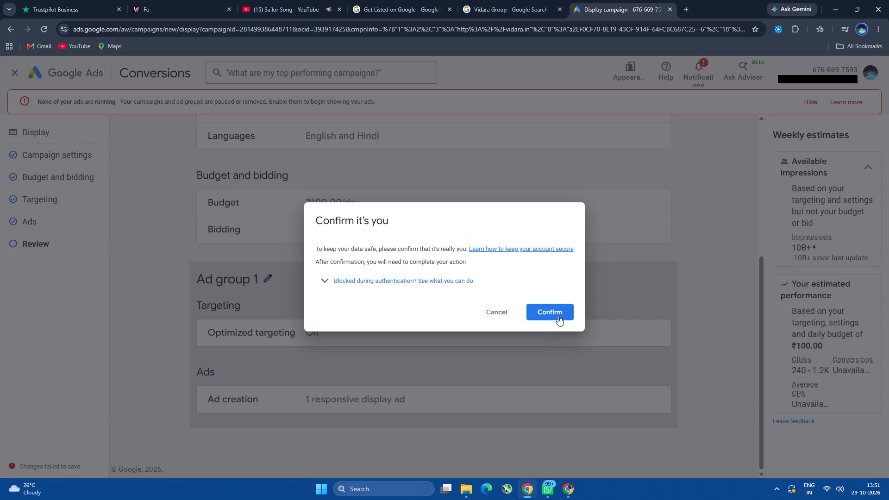
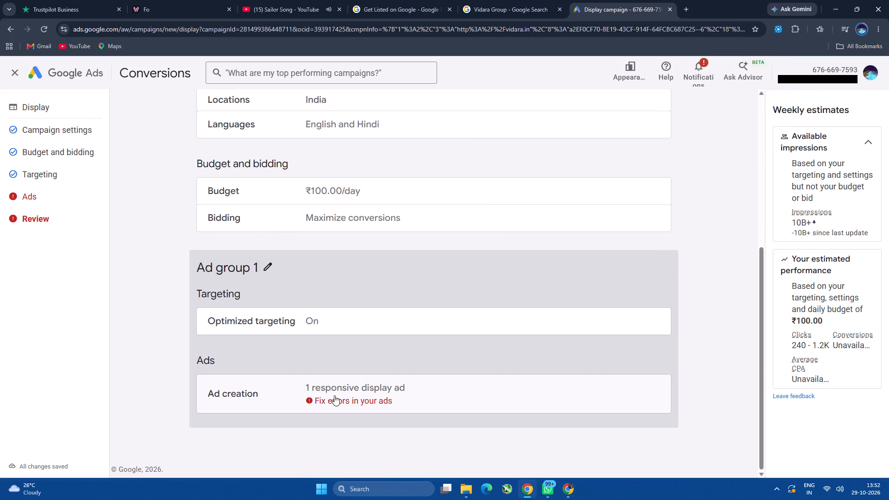
Open the flagged responsive display ad from the review, examine its fields, and check the asset library for YouTube videos.
click(334, 397)
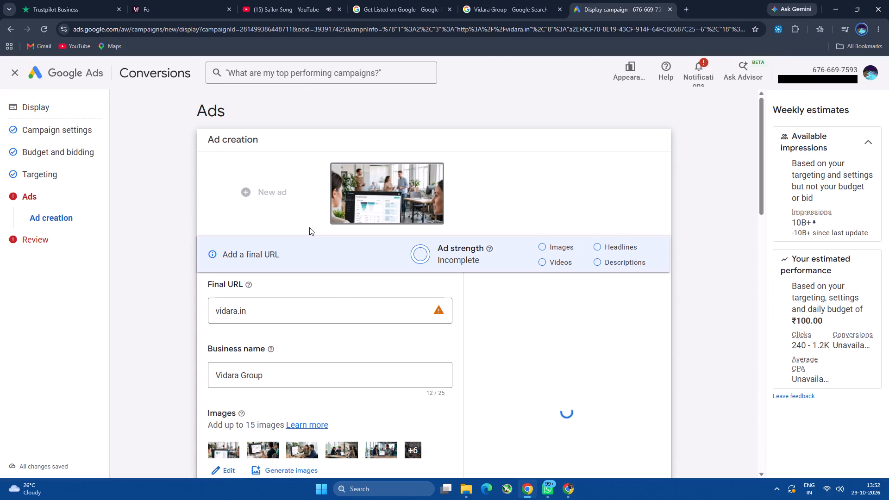
scroll(477, 319, down, 4)
scroll(477, 319, up, 3)
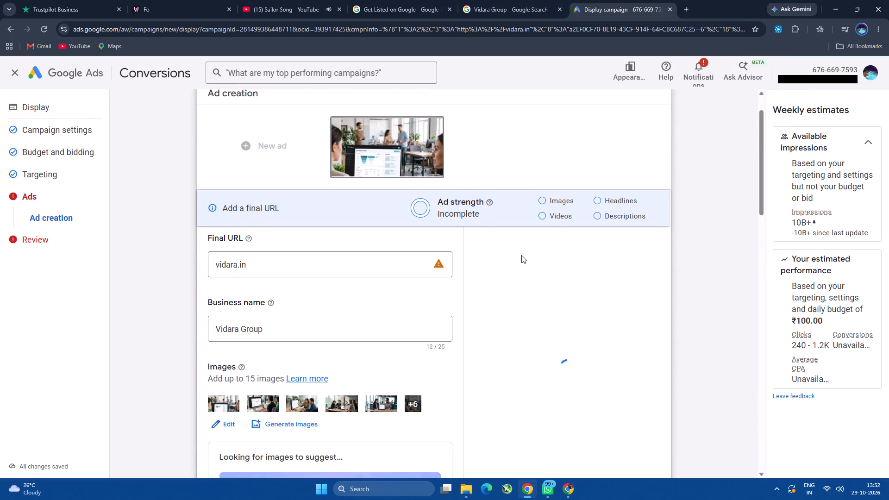
click(548, 221)
scroll(411, 281, down, 2)
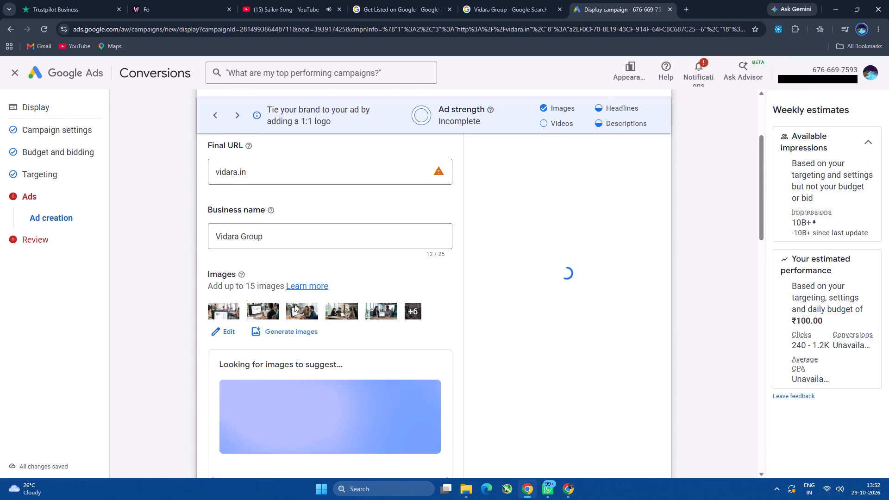
scroll(319, 317, down, 8)
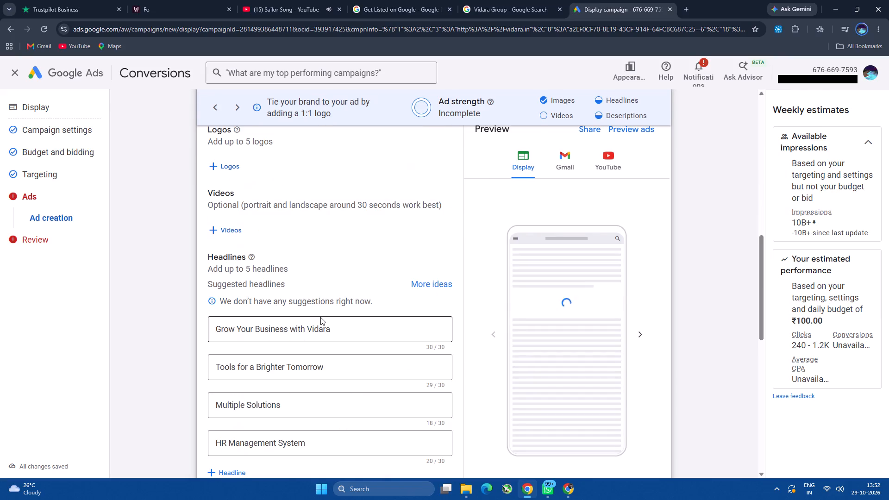
click(235, 233)
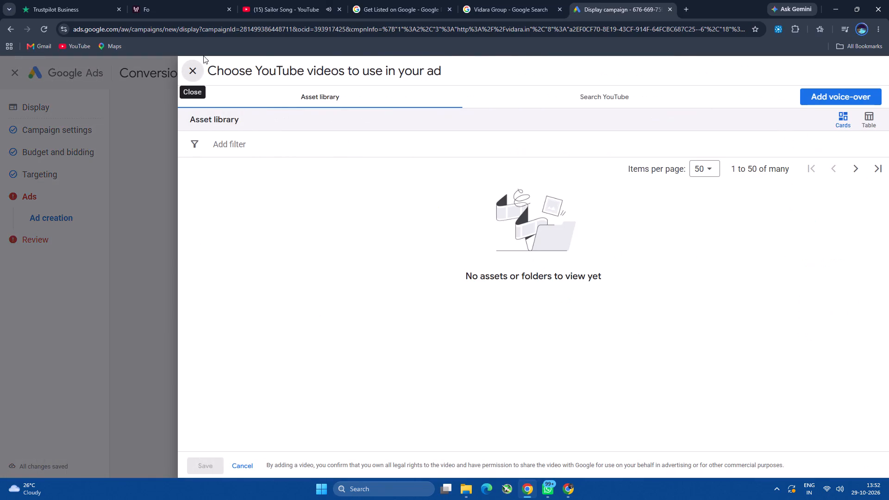
click(193, 64)
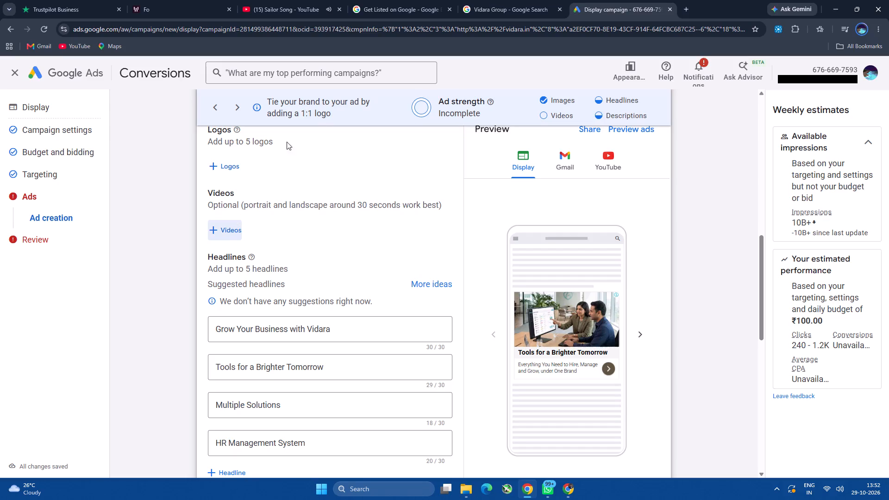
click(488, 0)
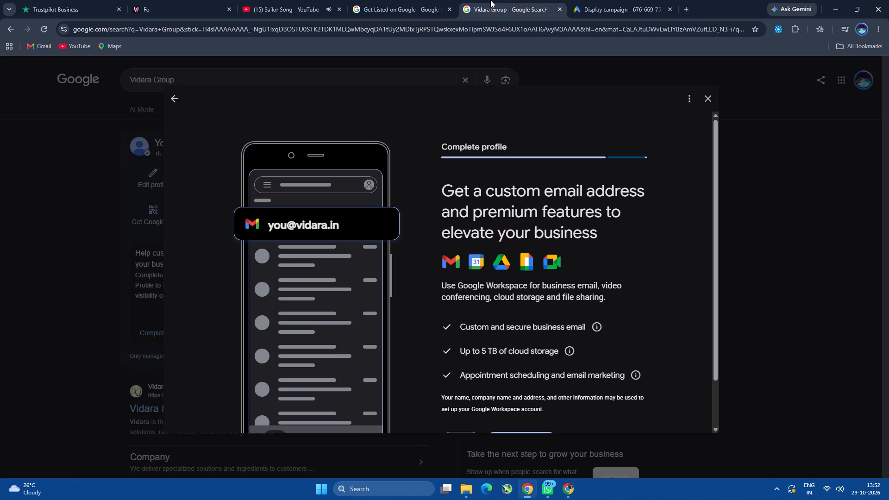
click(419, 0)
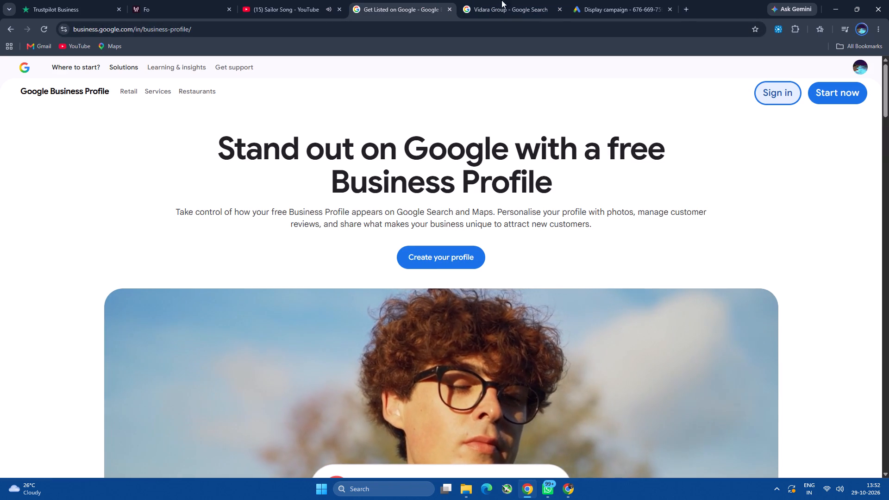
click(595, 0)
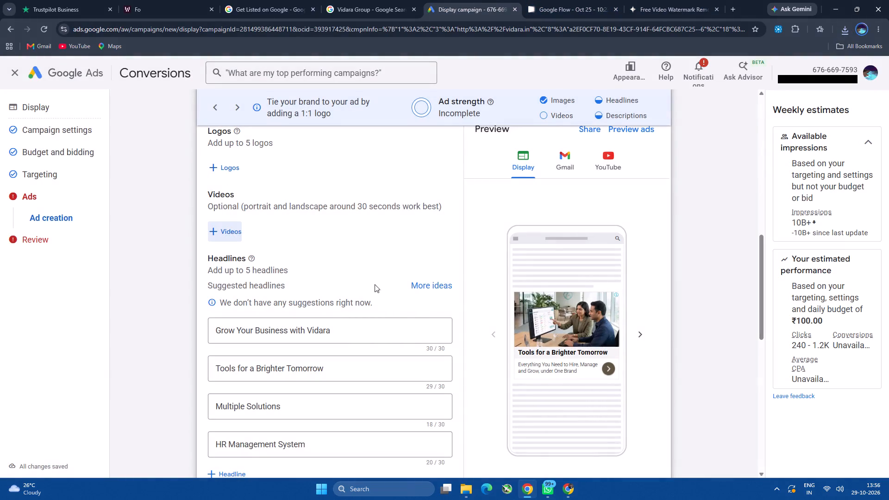
scroll(270, 260, up, 3)
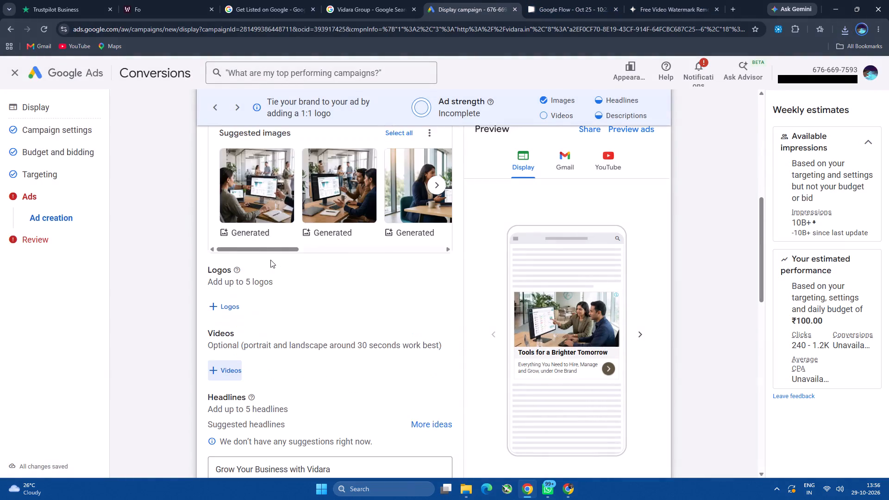
click(220, 305)
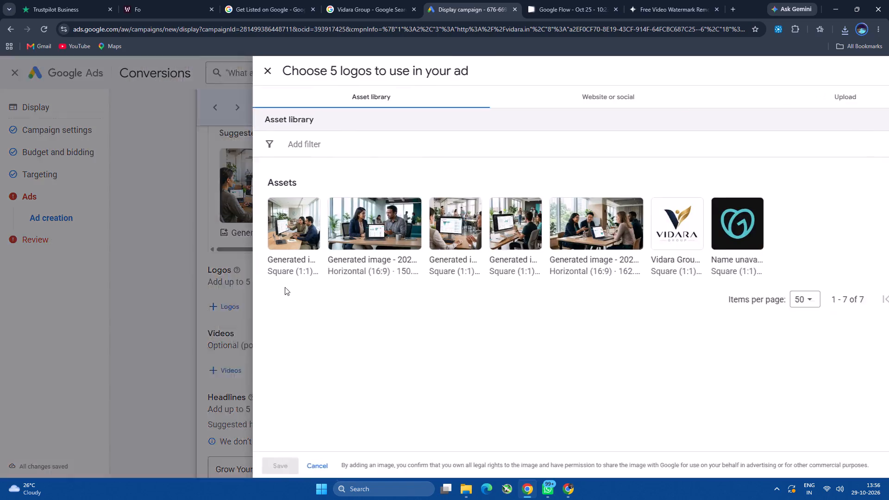
click(604, 241)
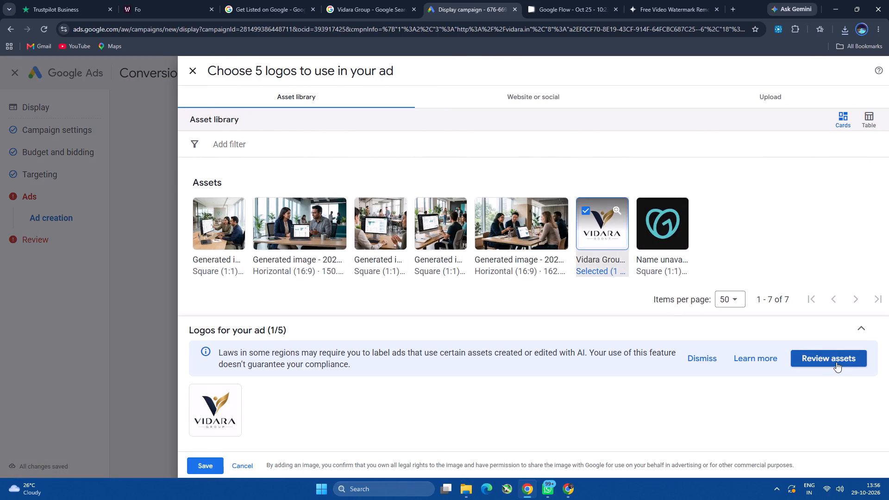
click(836, 362)
click(389, 470)
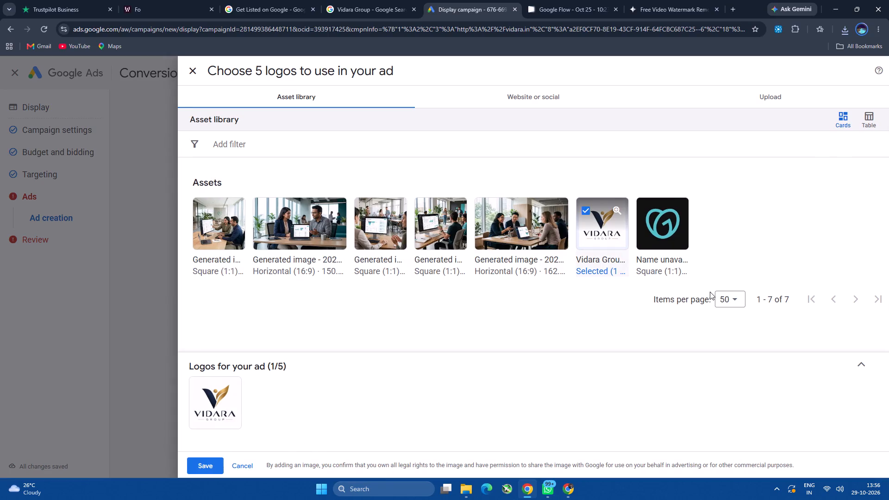
click(210, 468)
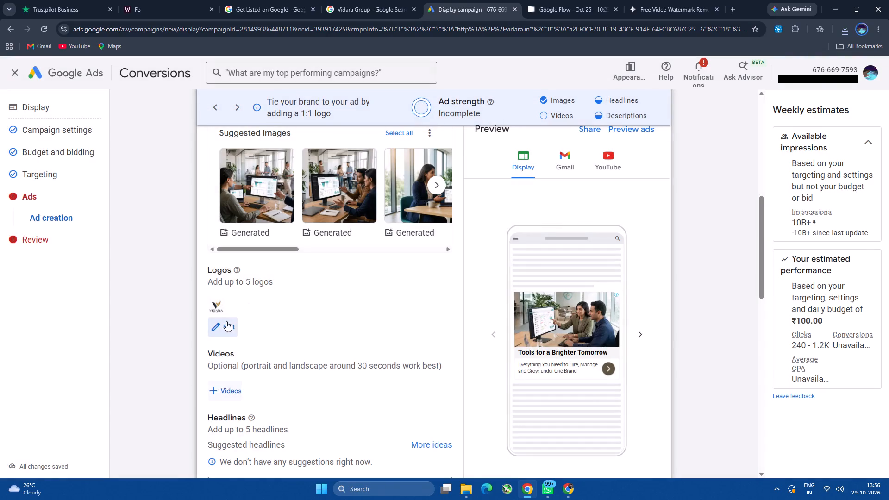
Recheck the ad's video picker, including its asset library, and leave it without choosing a video.
click(213, 387)
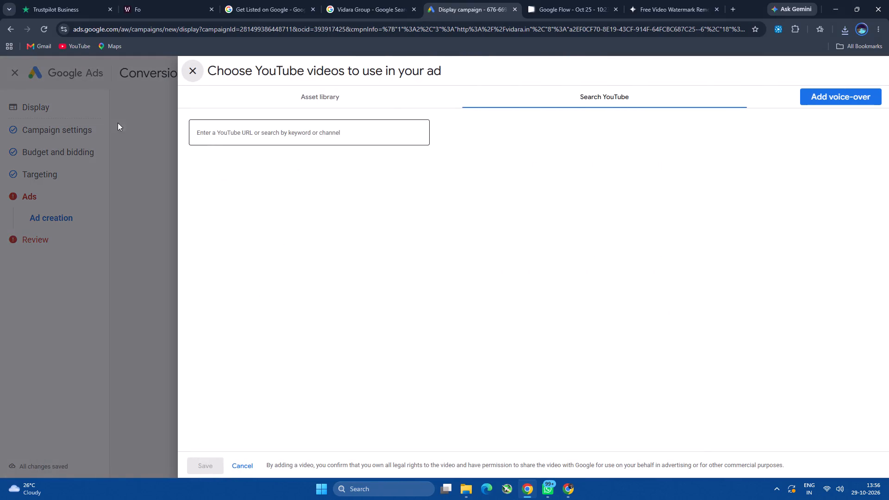
click(283, 101)
click(191, 68)
Check the ad's image upload option and which files in Downloads can be uploaded, without choosing one.
scroll(266, 225, up, 3)
scroll(266, 225, down, 1)
scroll(269, 230, up, 1)
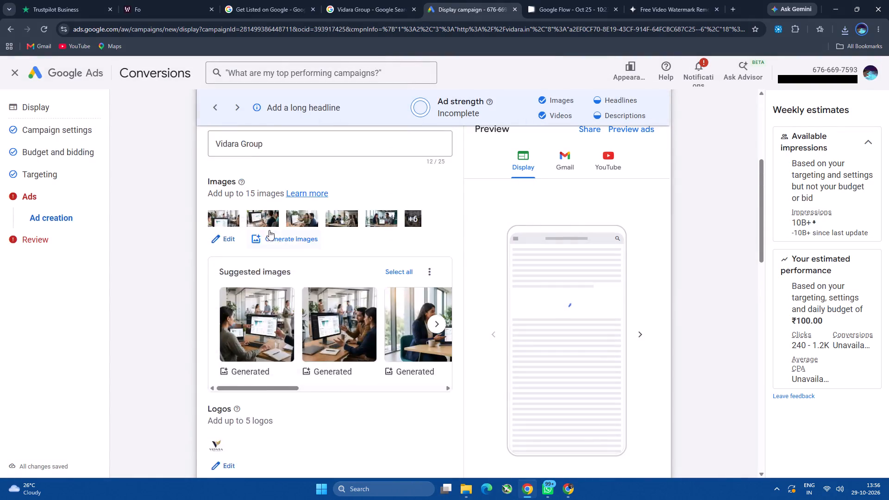
scroll(269, 230, up, 2)
click(220, 331)
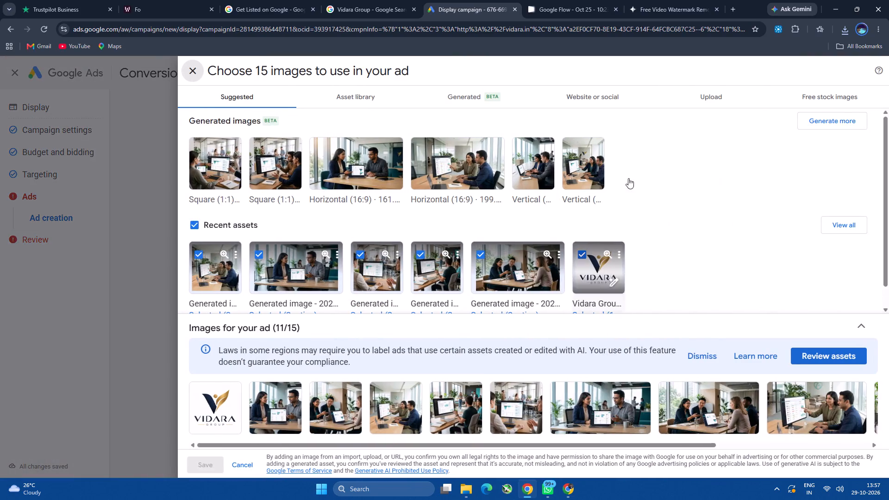
click(720, 96)
click(476, 238)
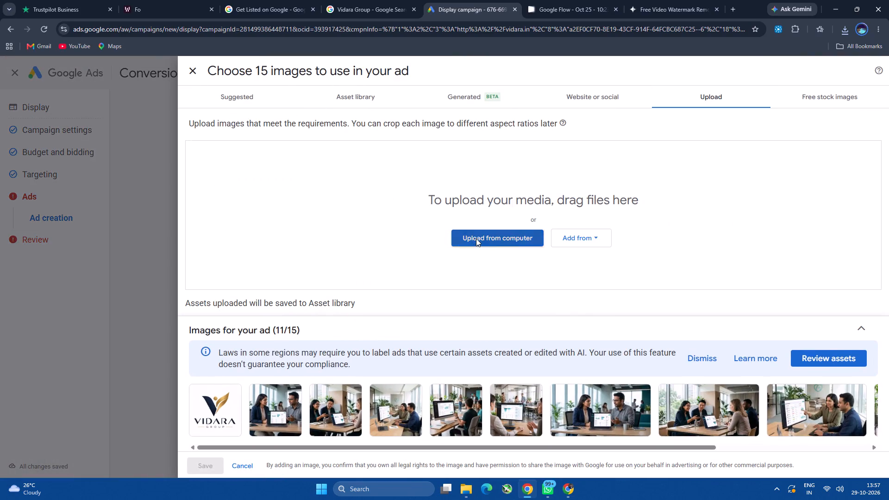
click(289, 200)
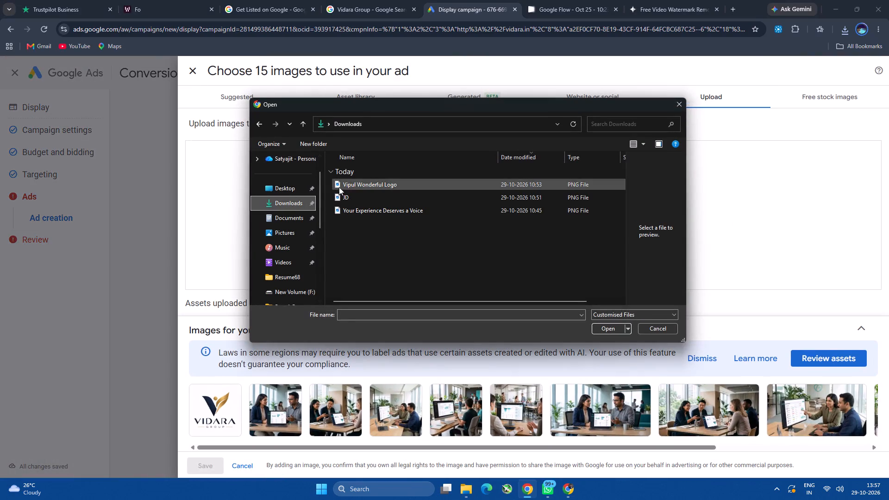
click(677, 104)
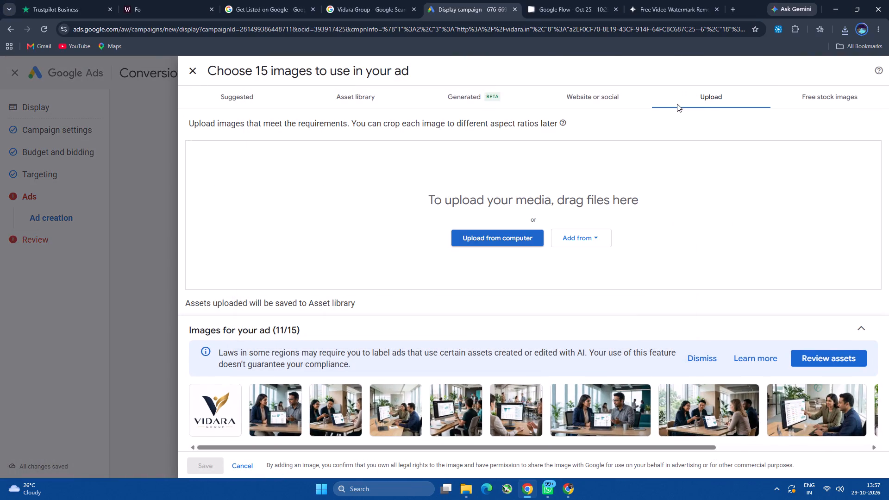
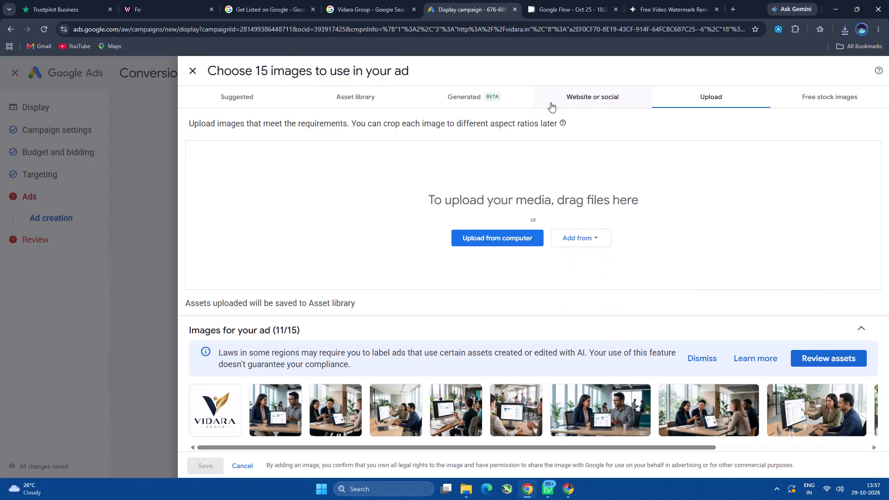
Look through the asset library in the ad's image picker and leave the picker without changing the selected images.
click(320, 101)
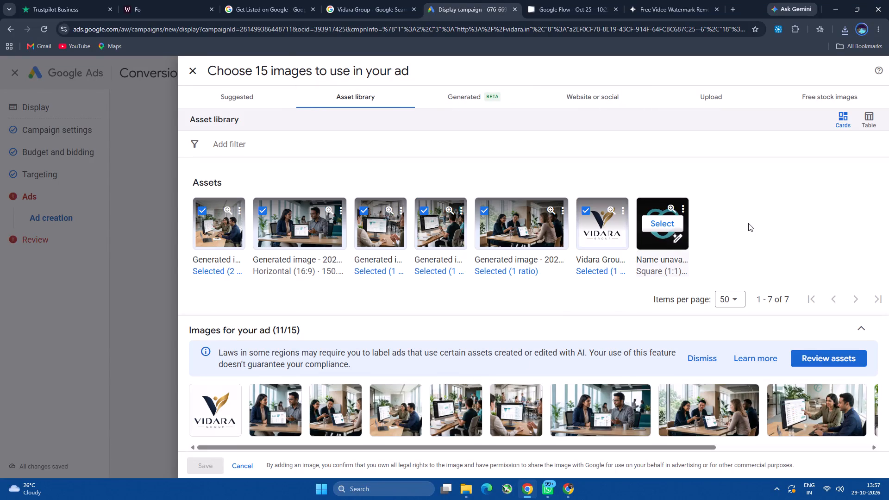
click(748, 223)
scroll(748, 223, down, 3)
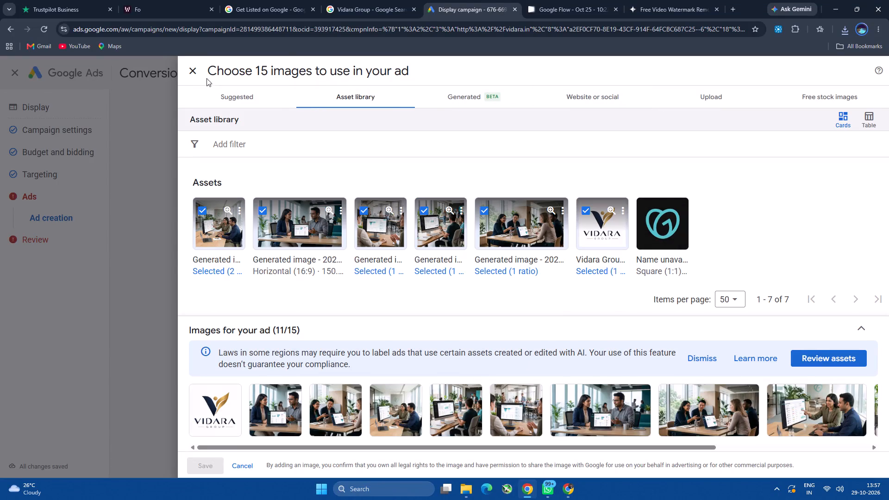
click(188, 72)
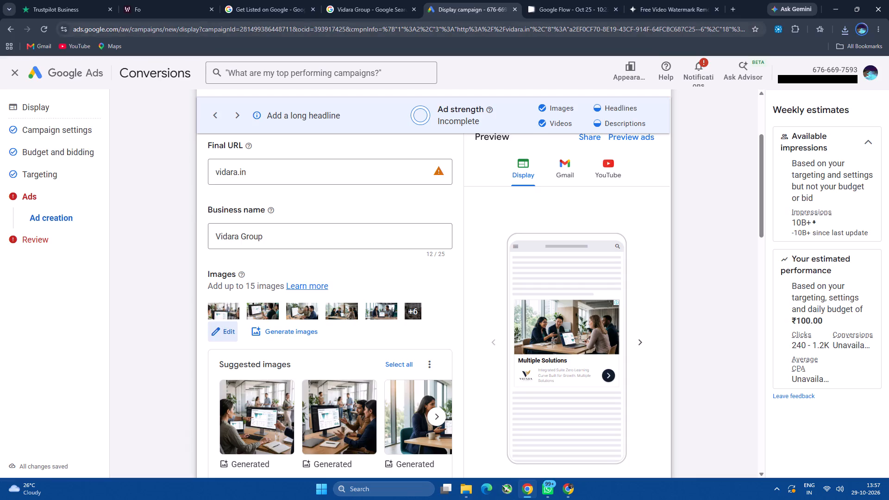
Open YouTube in a new browser tab and switch to the first listed other account that has no channel.
click(730, 10)
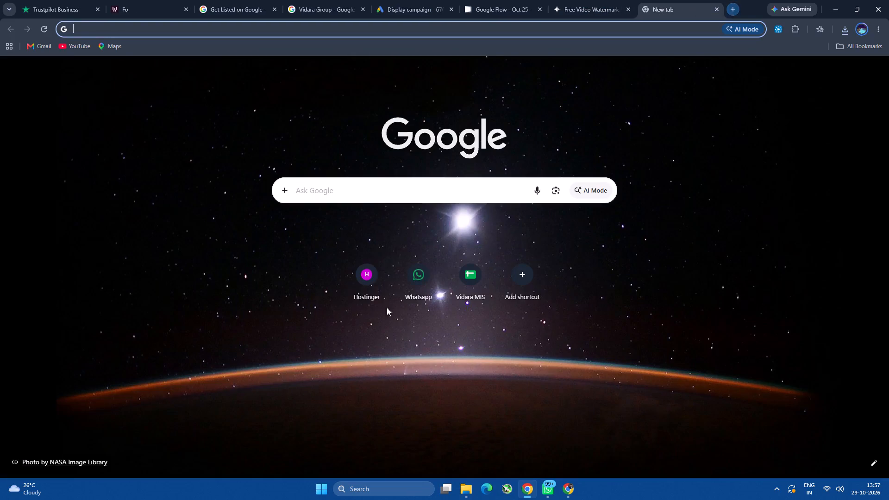
click(81, 49)
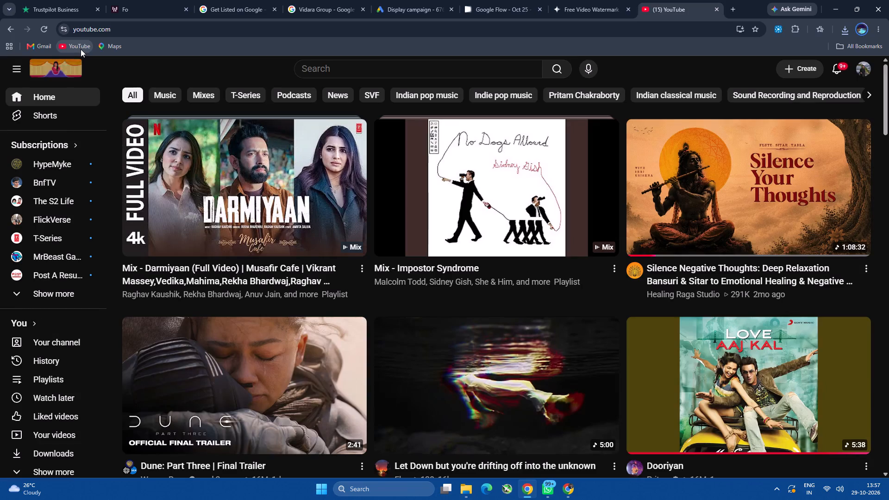
click(864, 66)
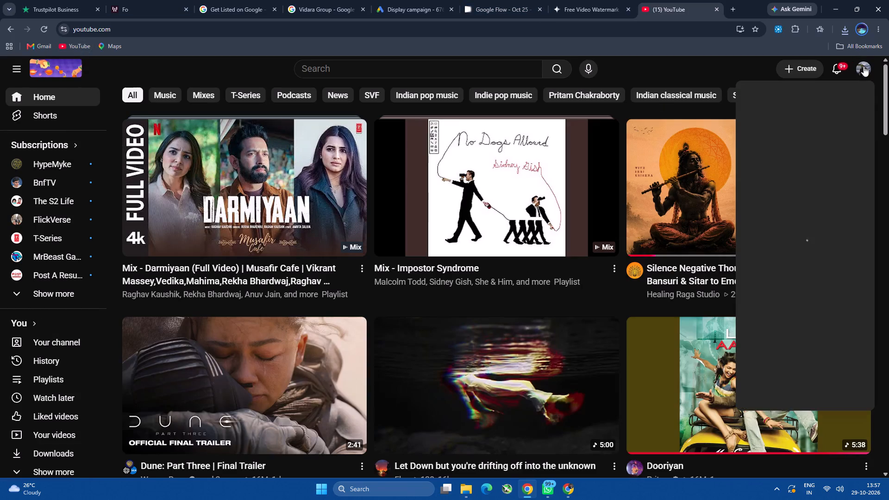
click(780, 173)
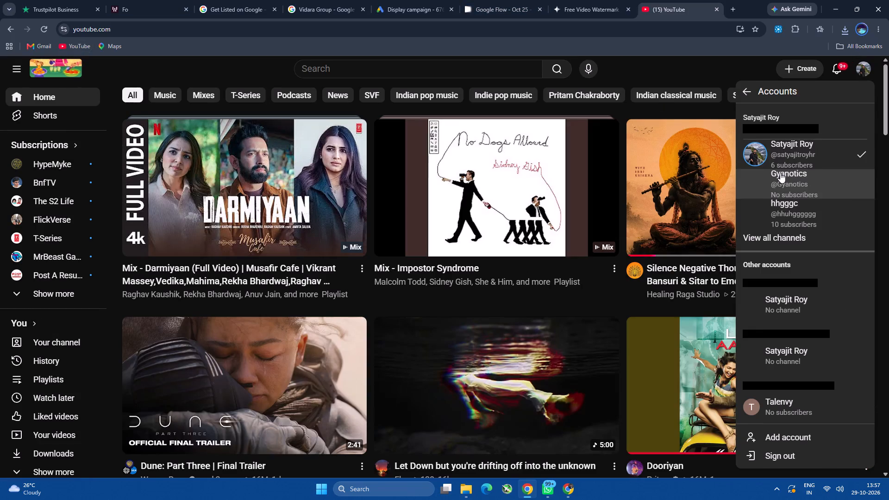
scroll(770, 277, down, 2)
scroll(770, 279, up, 1)
scroll(770, 279, down, 1)
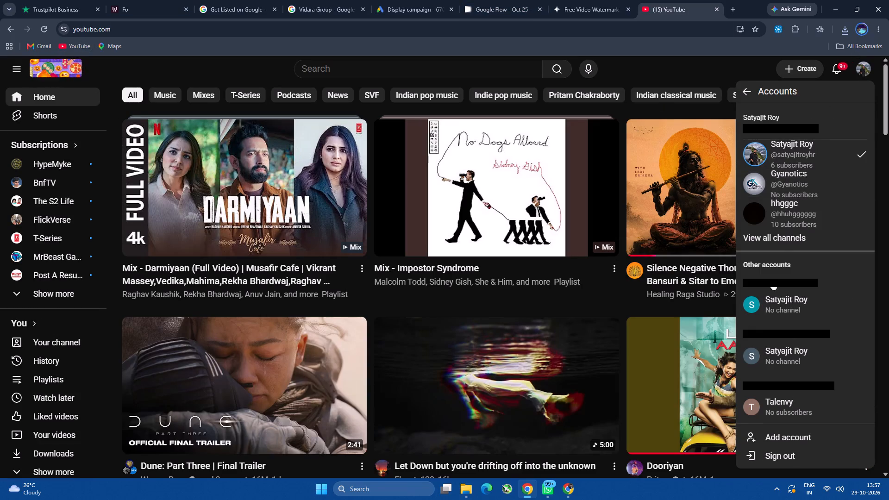
scroll(752, 388, down, 5)
scroll(794, 340, down, 4)
scroll(794, 340, up, 5)
click(794, 304)
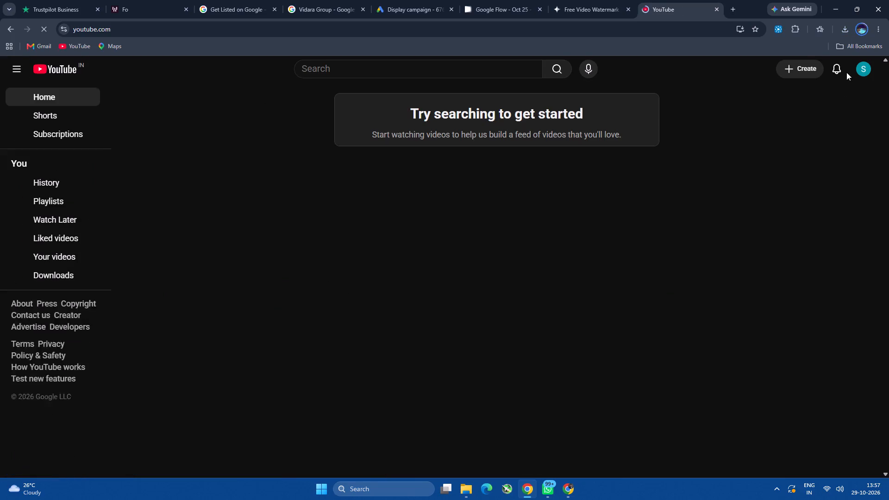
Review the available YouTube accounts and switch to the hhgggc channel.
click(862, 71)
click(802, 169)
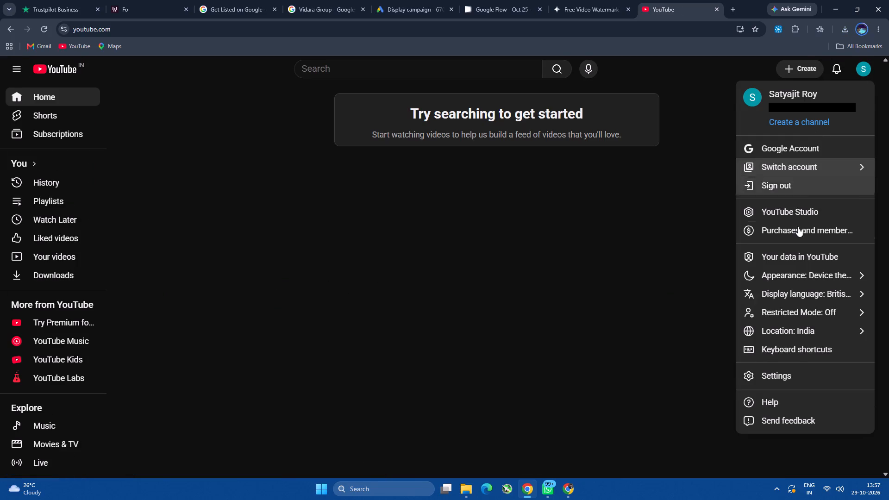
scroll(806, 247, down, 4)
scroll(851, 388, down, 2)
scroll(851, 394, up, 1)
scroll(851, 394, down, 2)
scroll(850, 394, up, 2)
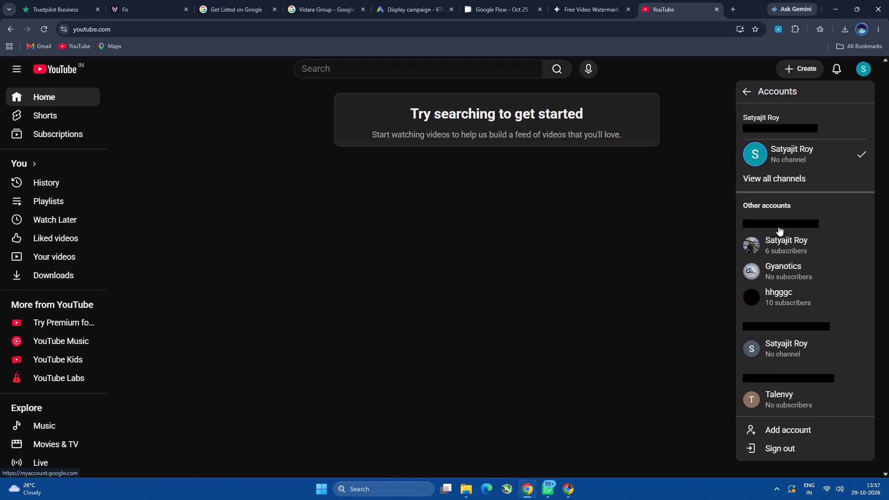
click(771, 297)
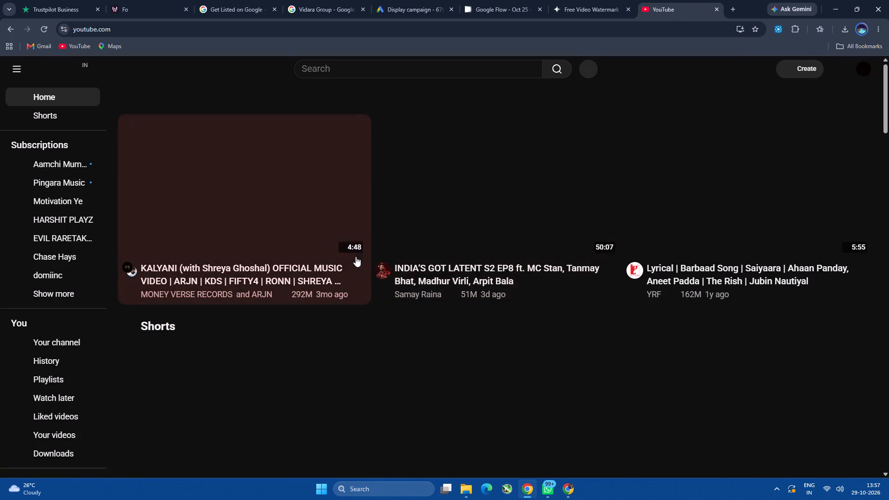
Switch YouTube to the second listed other account without a channel, the one just above Talenvy.
click(870, 68)
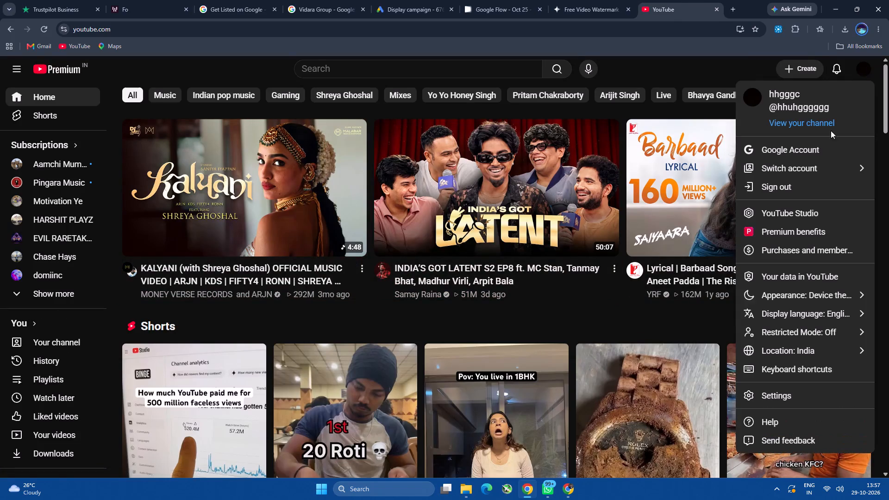
click(776, 170)
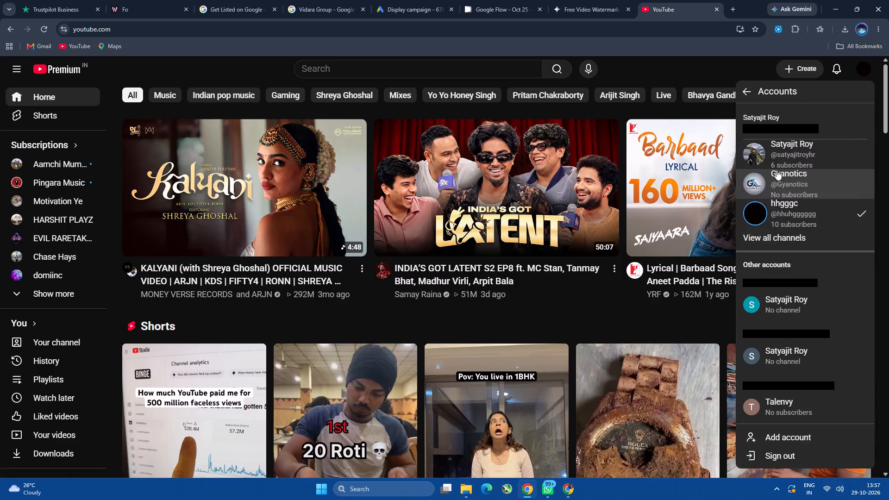
click(782, 359)
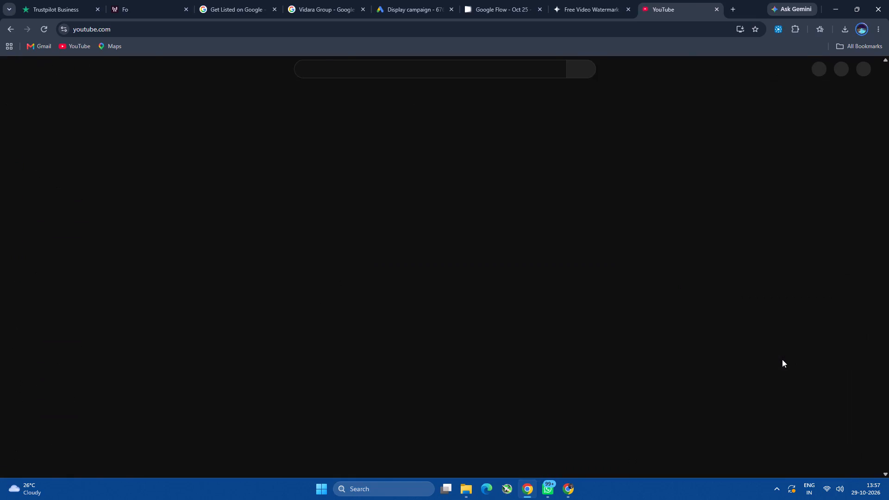
click(860, 72)
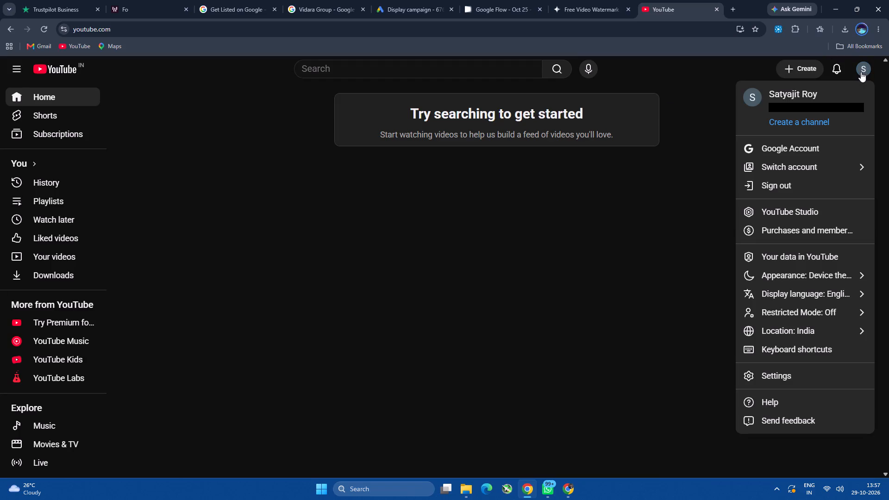
click(791, 127)
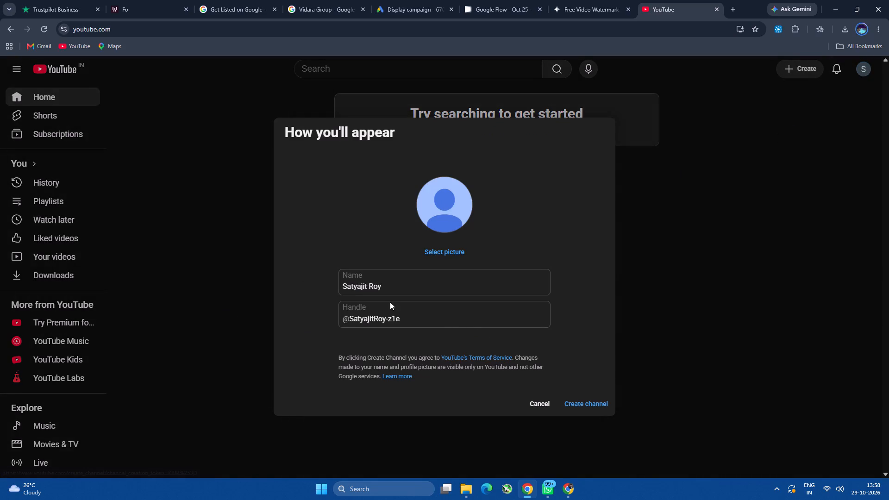
drag(384, 283, 316, 283)
text(Vidar aGroup)
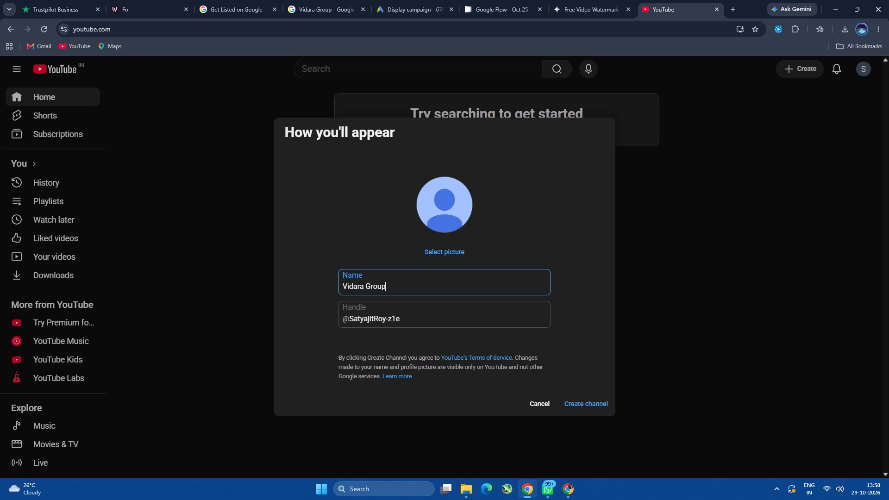
click(410, 323)
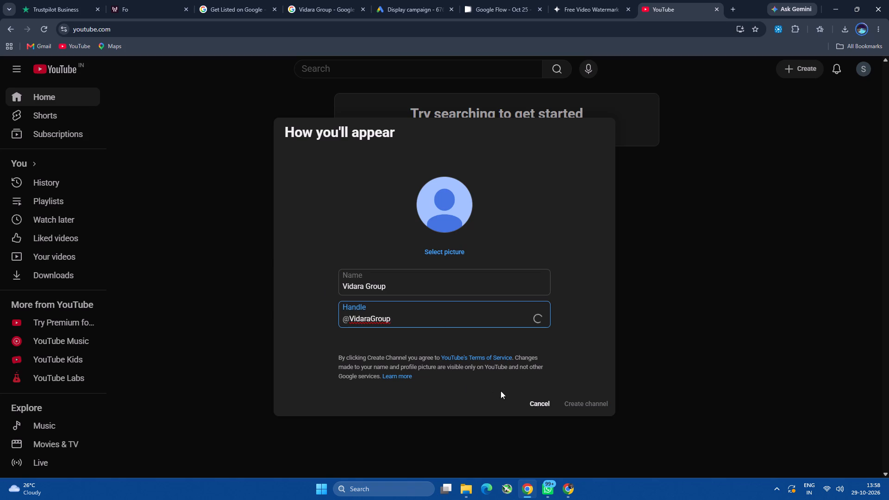
click(582, 400)
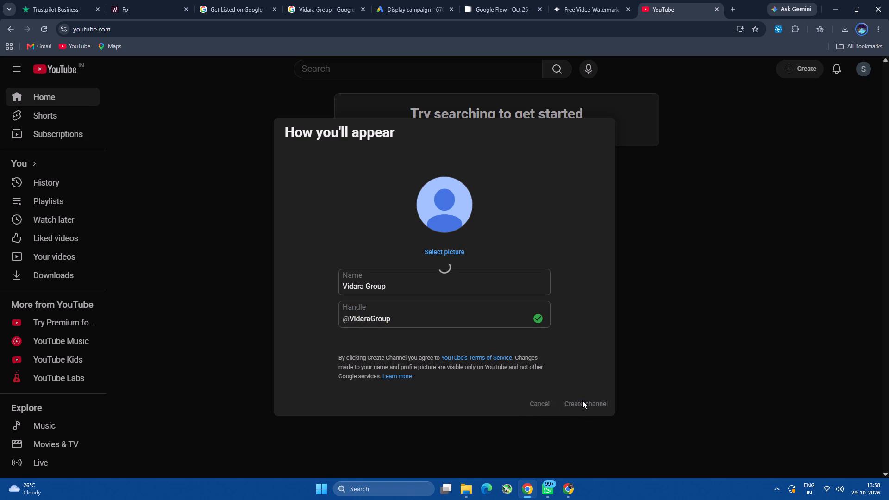
click(449, 244)
click(449, 250)
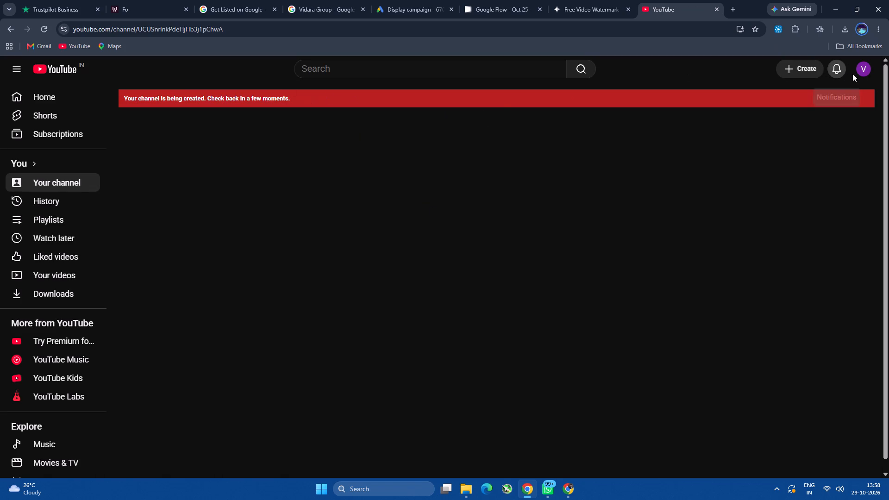
View the page of the new Vidara Group channel.
click(865, 66)
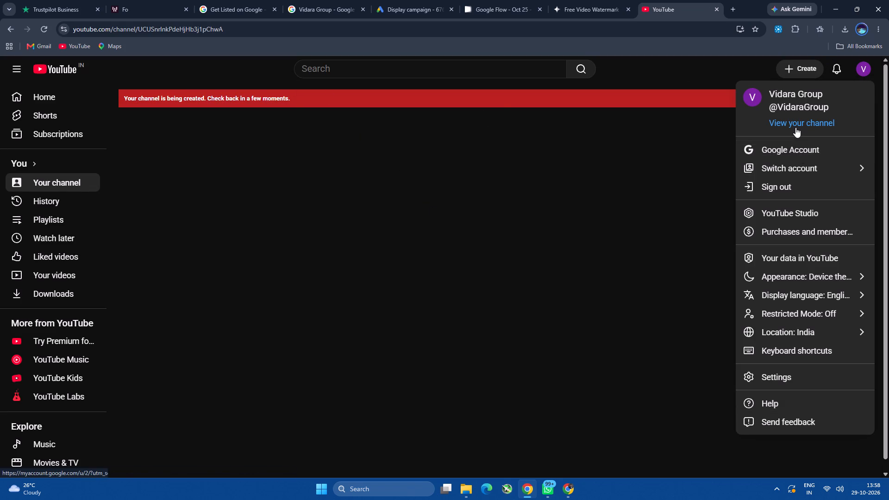
click(795, 125)
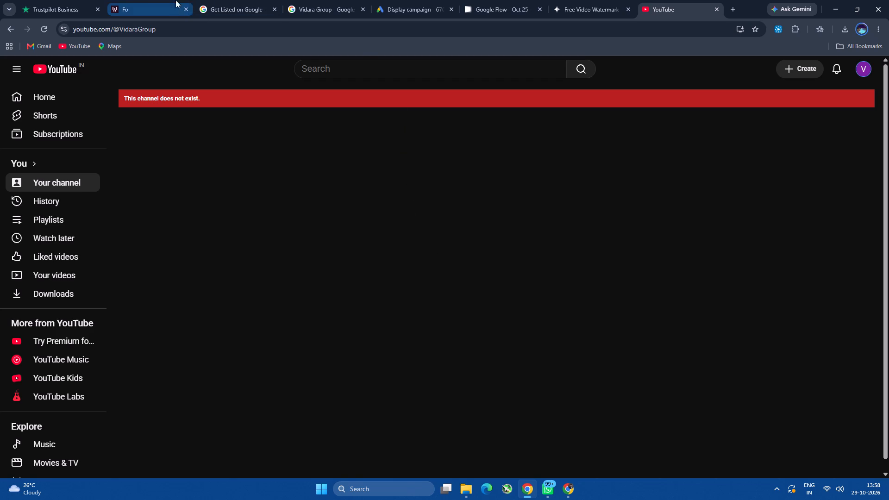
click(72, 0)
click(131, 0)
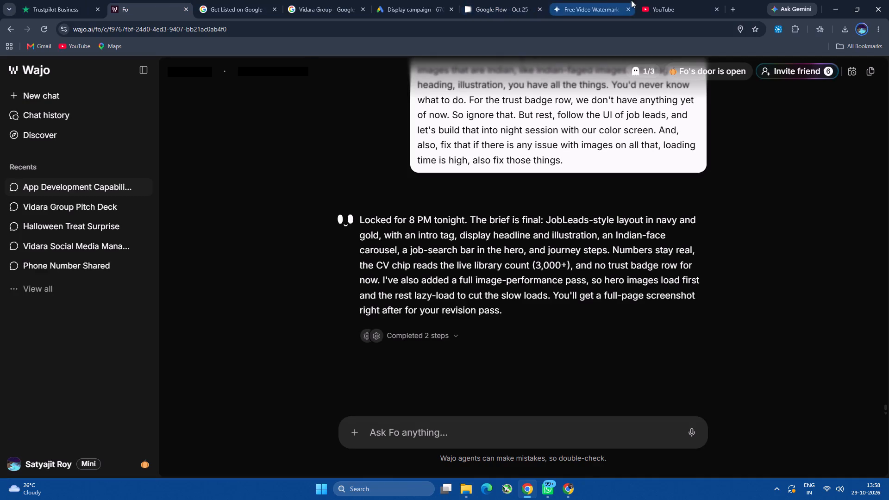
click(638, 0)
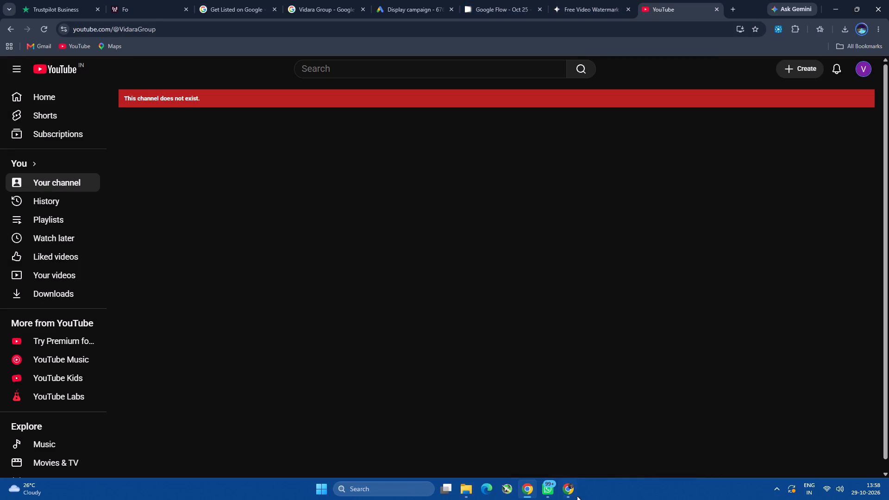
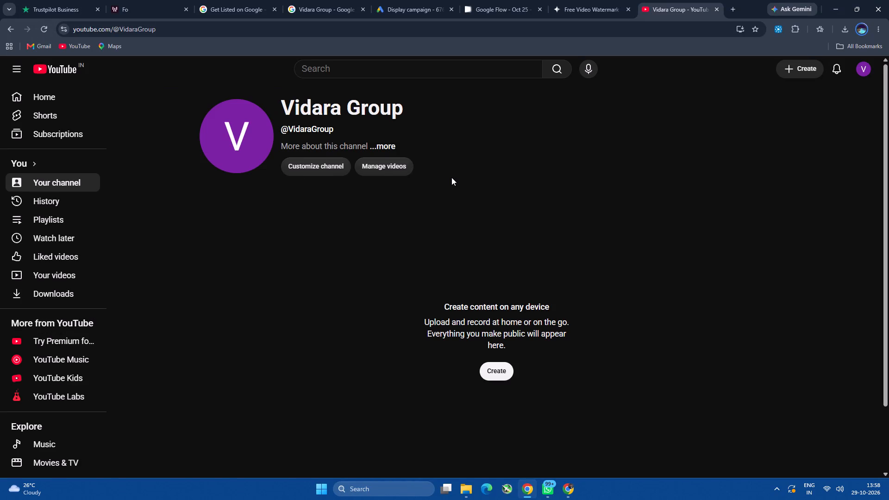
click(331, 169)
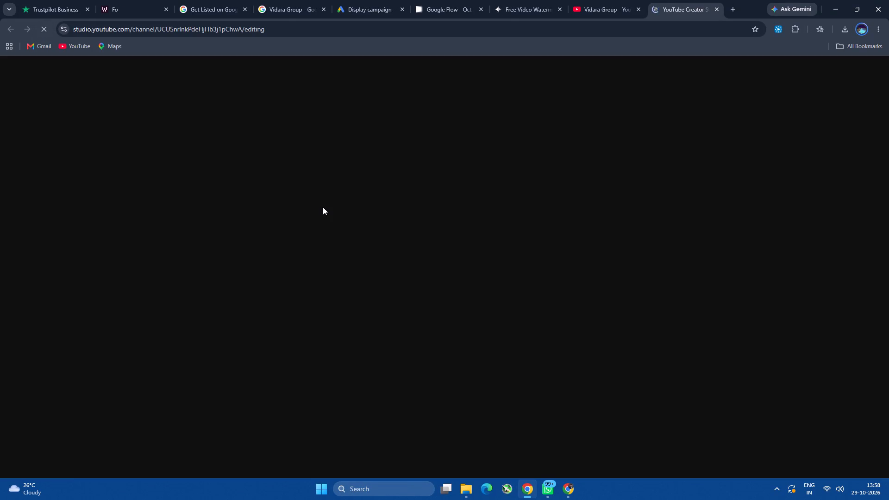
click(452, 376)
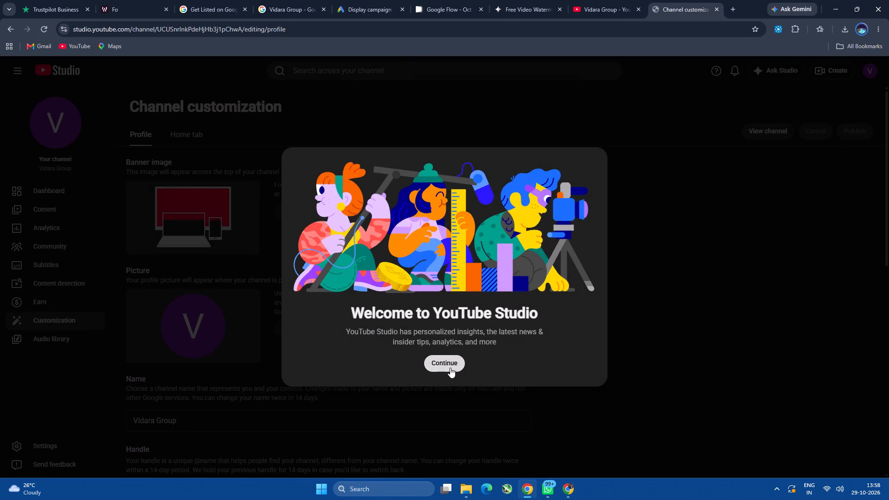
click(450, 368)
click(282, 329)
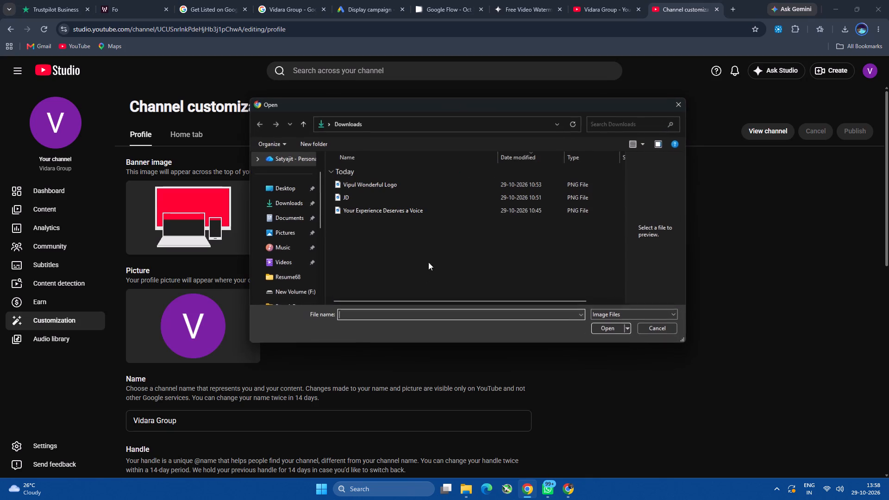
scroll(289, 277, down, 2)
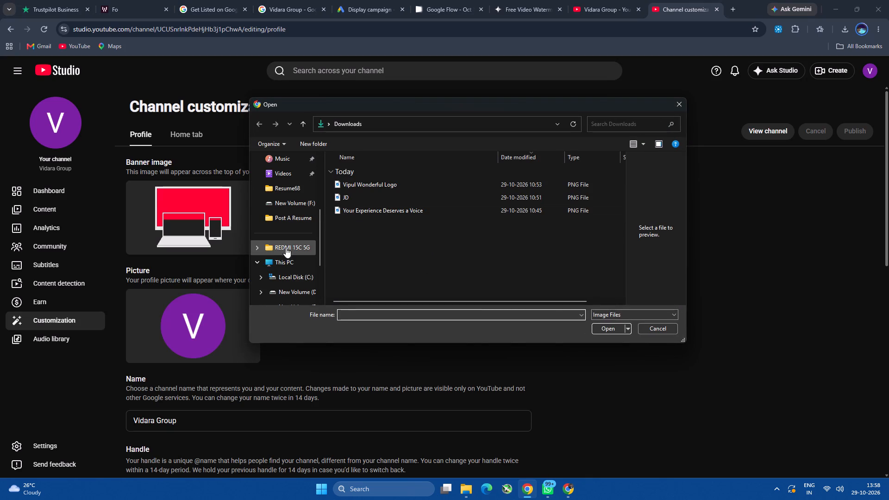
click(291, 296)
double_click(424, 194)
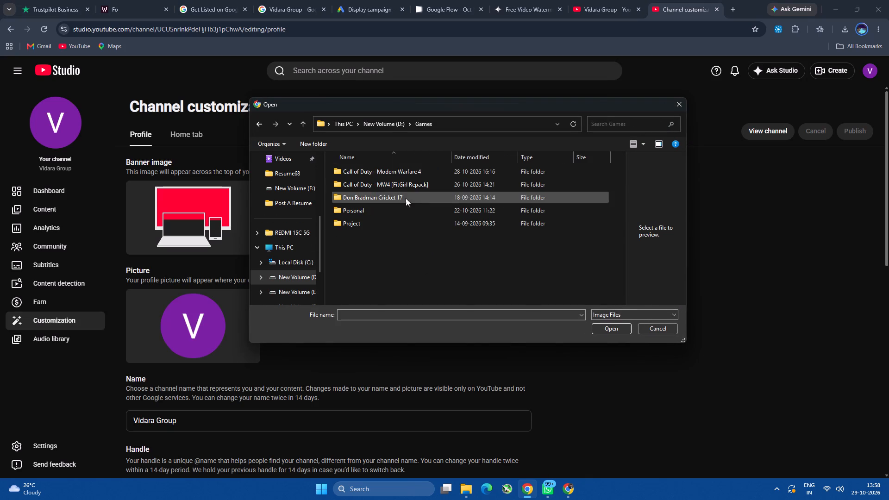
double_click(392, 205)
scroll(392, 206, down, 4)
click(422, 301)
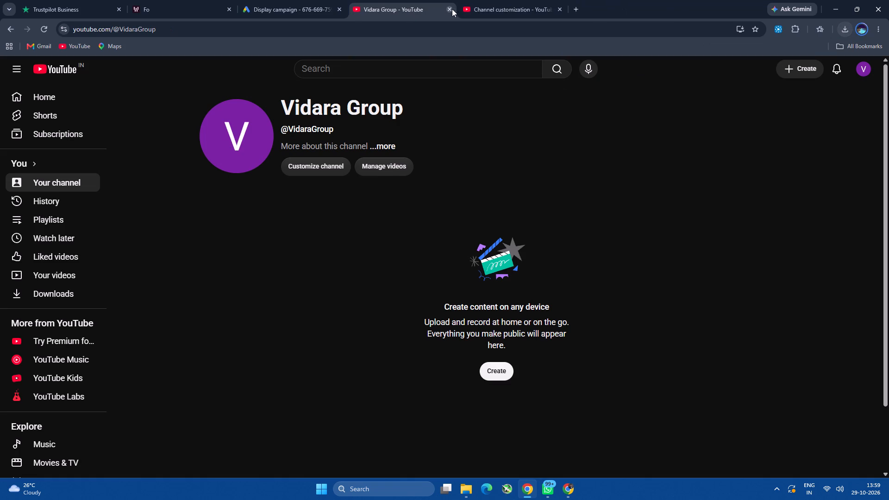
click(522, 6)
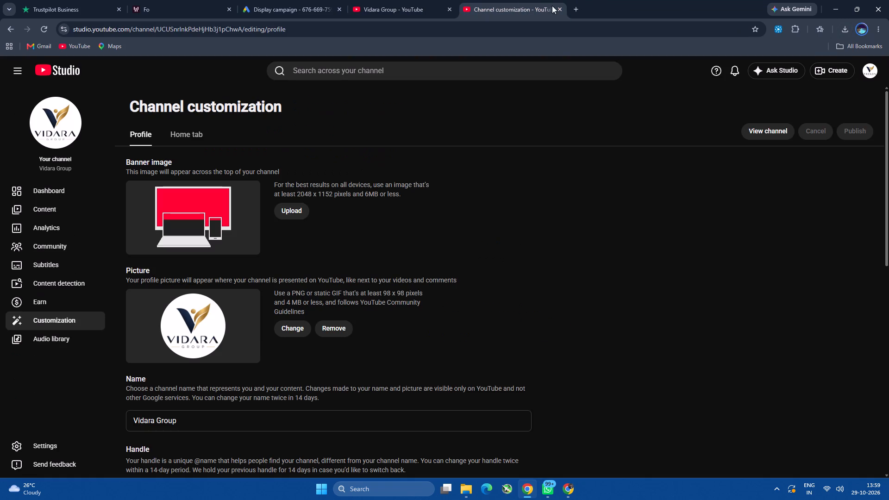
click(564, 7)
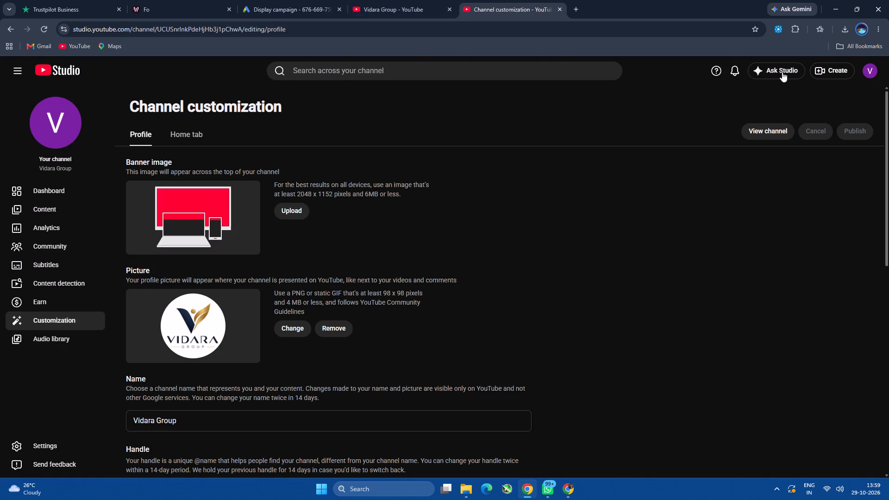
click(418, 10)
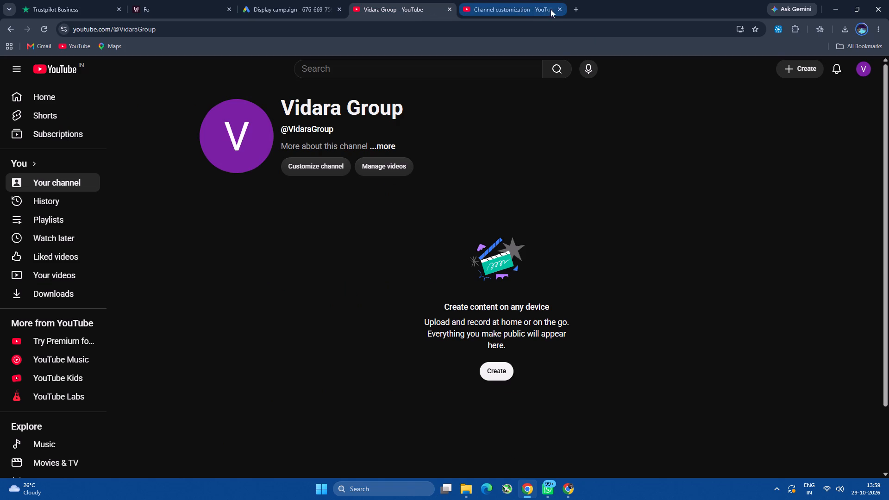
click(559, 9)
Upload the three watermark-free gwr_video_mvp videos (v13, v7 and v3) from the Downloads folder to the Vidara Group channel.
click(790, 62)
click(798, 93)
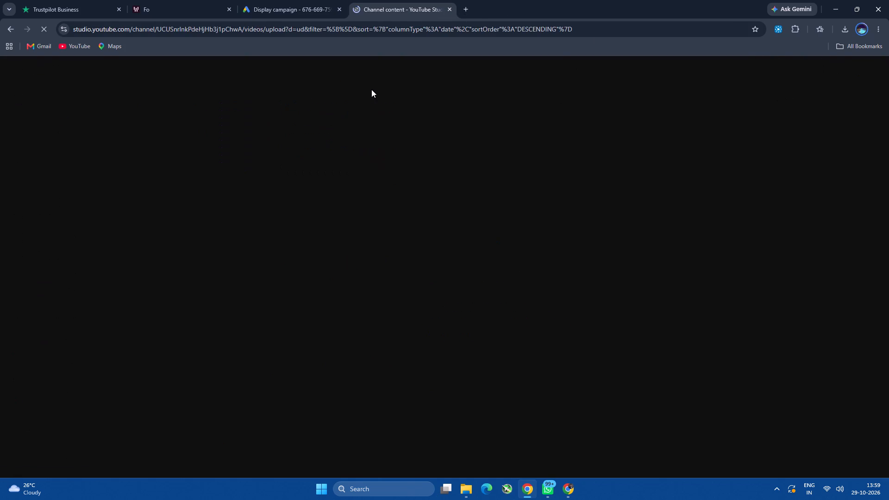
click(451, 316)
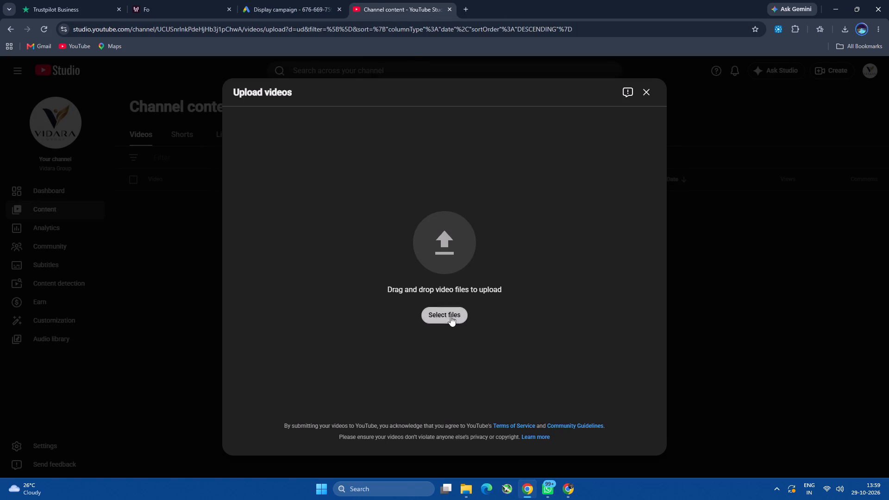
scroll(281, 185, up, 3)
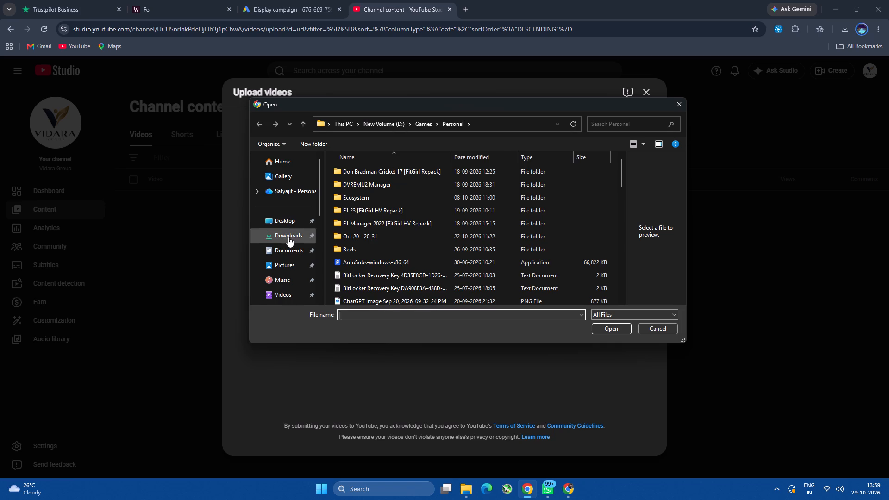
click(288, 237)
click(362, 187)
click(371, 198)
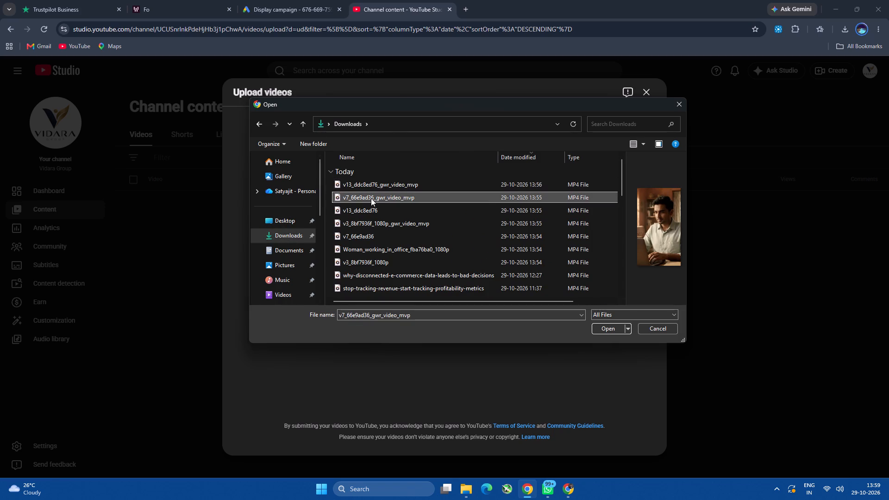
ctrl+click(386, 226)
ctrl+click(389, 183)
click(603, 329)
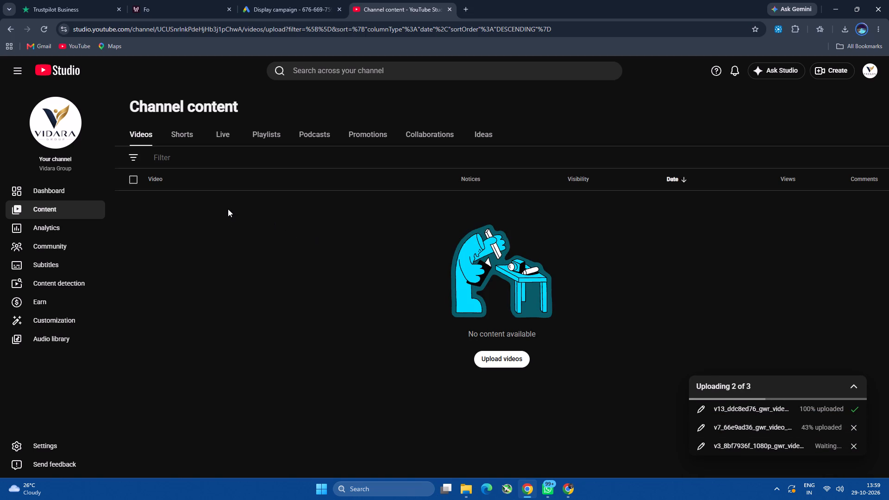
Open the v7 video's draft among the channel's Shorts and title it Vidara Promo 1.
click(183, 133)
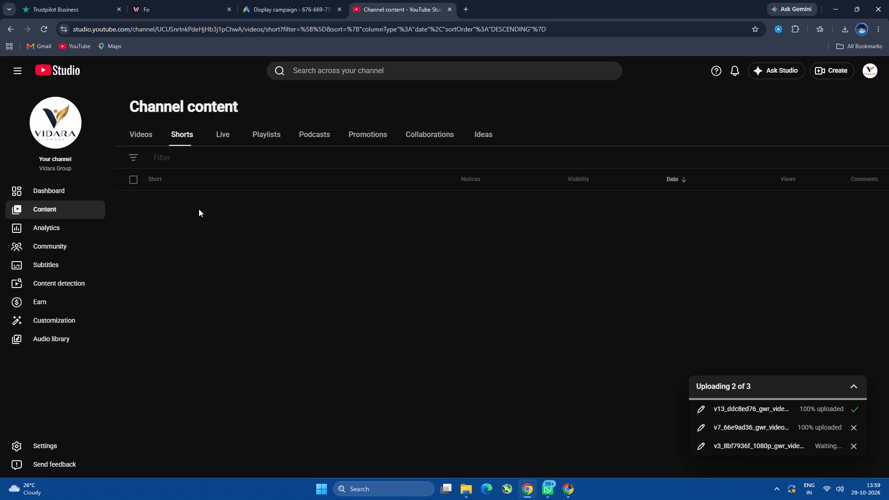
click(213, 222)
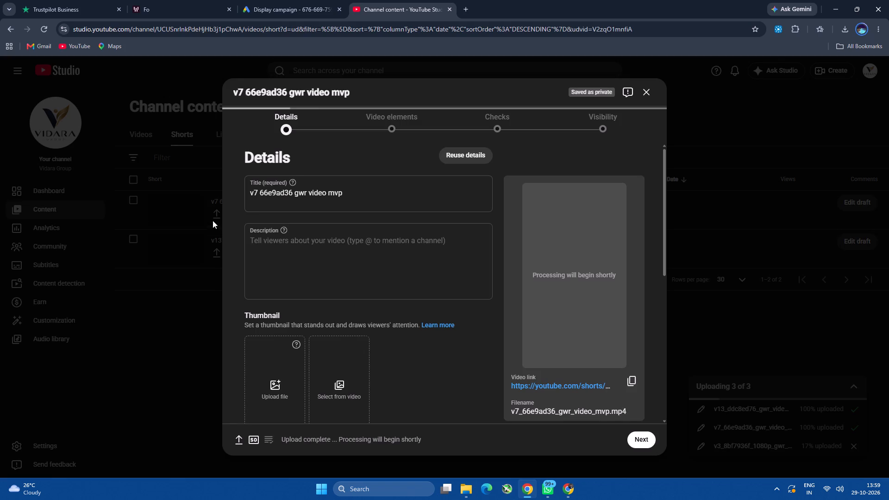
click(285, 195)
key(ctrl+a)
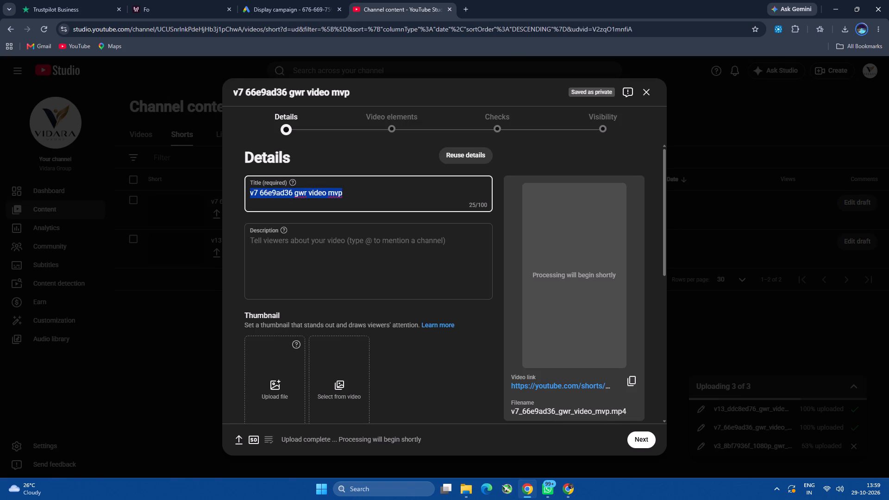
text(Vidara Promo 1)
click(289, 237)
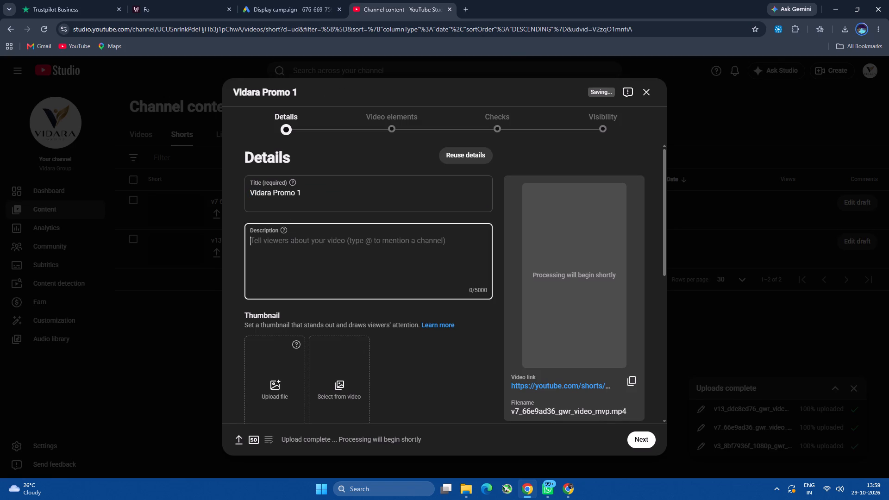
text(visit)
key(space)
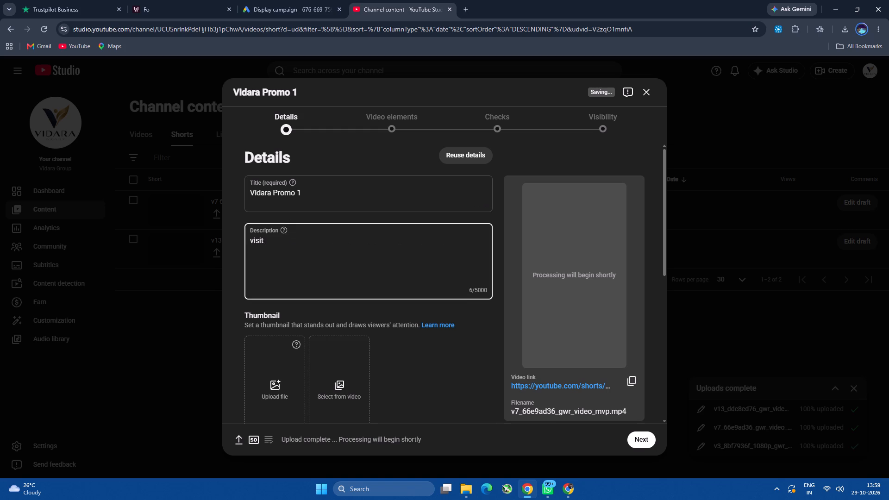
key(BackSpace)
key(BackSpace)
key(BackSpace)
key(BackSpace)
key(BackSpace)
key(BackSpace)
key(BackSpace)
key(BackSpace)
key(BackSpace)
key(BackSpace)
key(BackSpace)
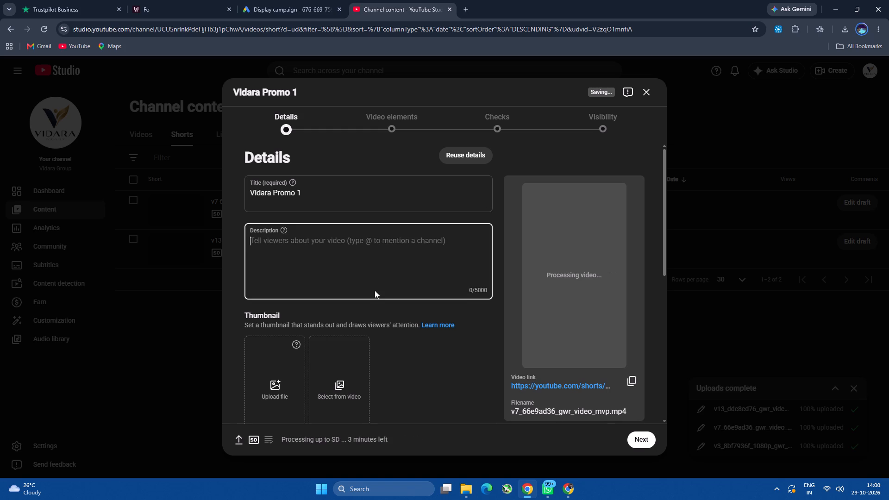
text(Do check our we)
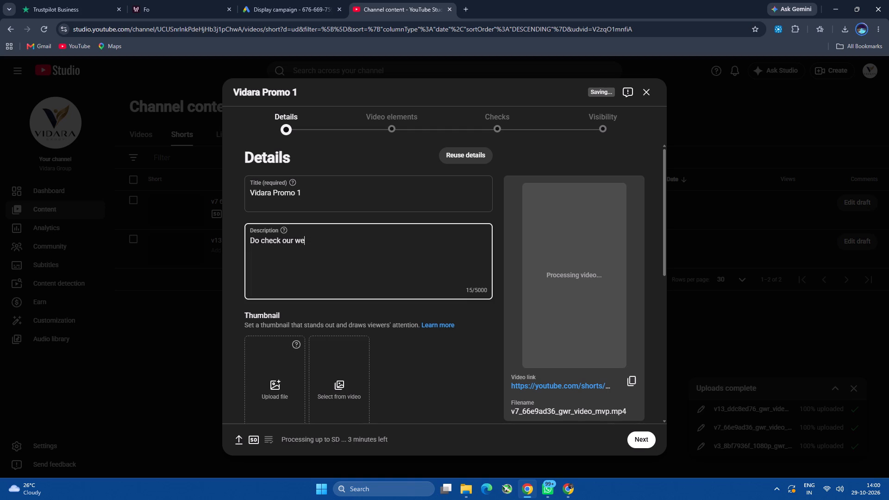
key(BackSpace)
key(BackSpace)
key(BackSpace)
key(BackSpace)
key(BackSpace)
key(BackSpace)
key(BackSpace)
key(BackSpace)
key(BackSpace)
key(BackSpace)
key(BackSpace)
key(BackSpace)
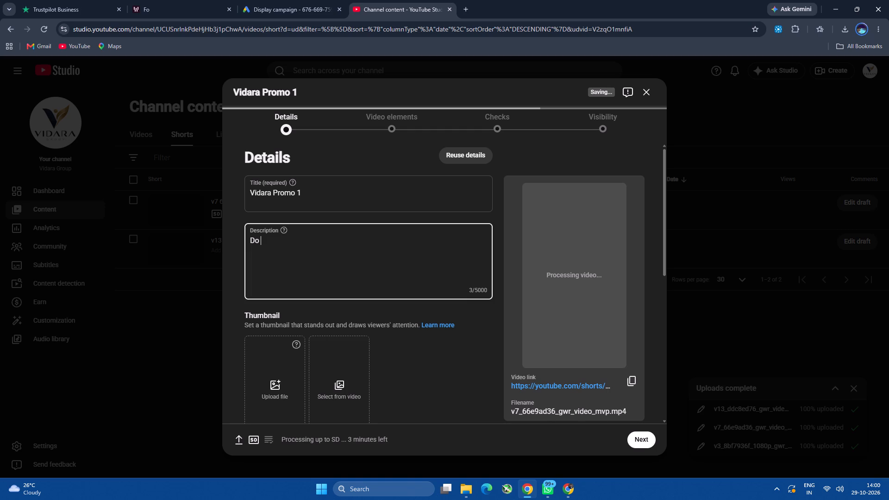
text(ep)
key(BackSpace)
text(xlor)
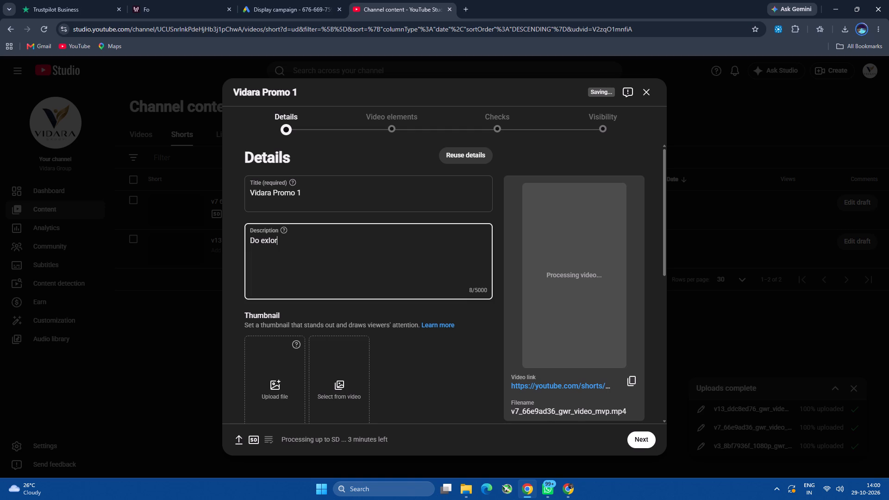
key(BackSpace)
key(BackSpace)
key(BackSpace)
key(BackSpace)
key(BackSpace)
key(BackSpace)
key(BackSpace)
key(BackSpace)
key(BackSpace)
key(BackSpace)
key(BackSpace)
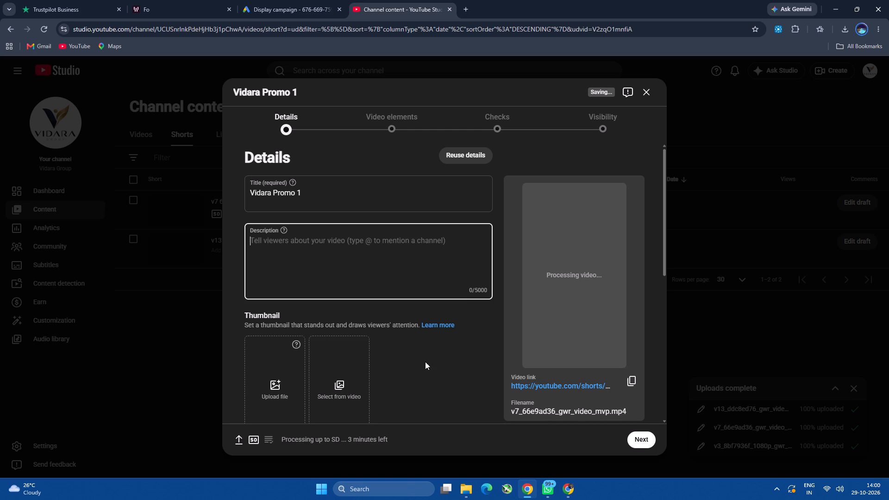
Mark Vidara Promo 1 as not made for kids and advance through its upload stages to the visibility settings.
click(425, 362)
click(638, 440)
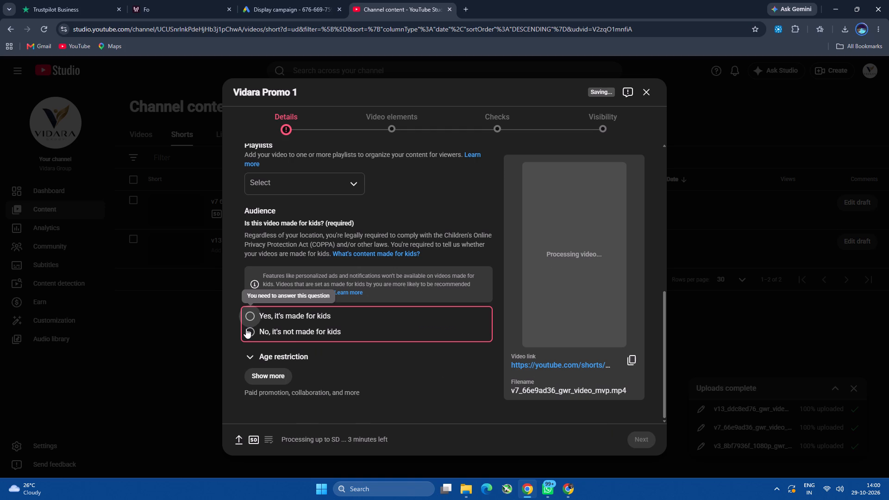
click(248, 330)
click(636, 443)
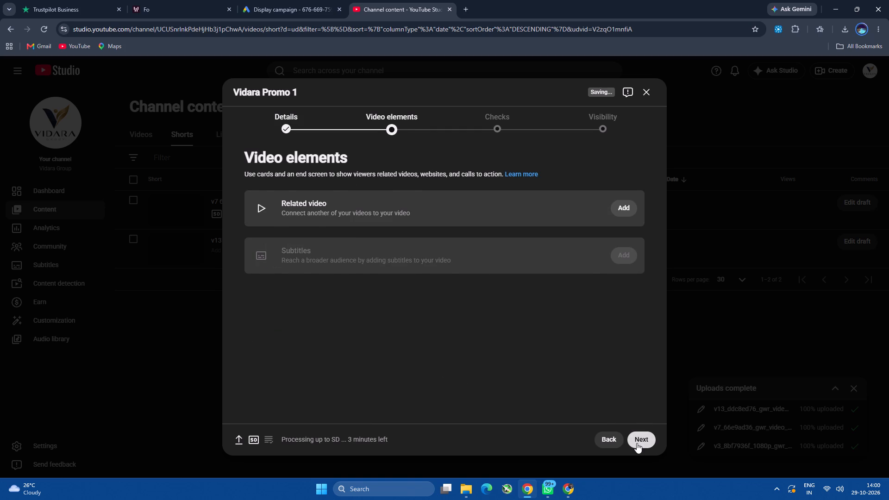
click(637, 443)
click(637, 443)
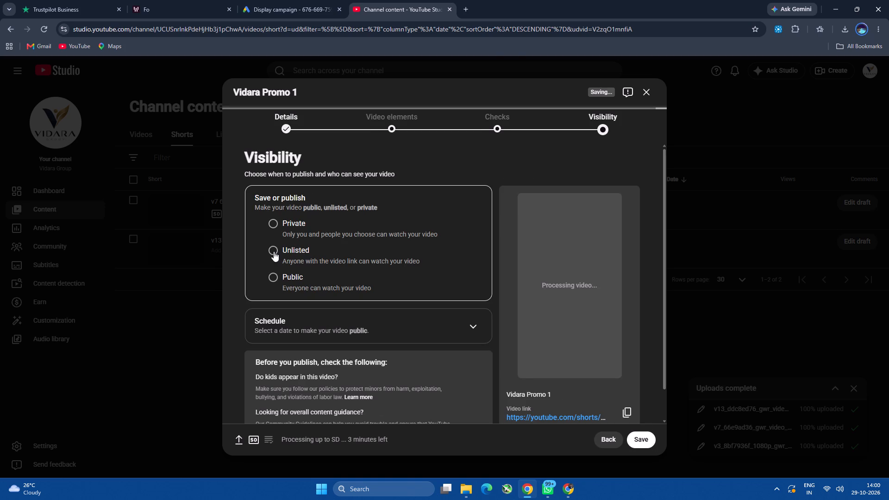
Publish Vidara Promo 1 with Unlisted visibility and close the publishing confirmation.
click(270, 250)
click(638, 435)
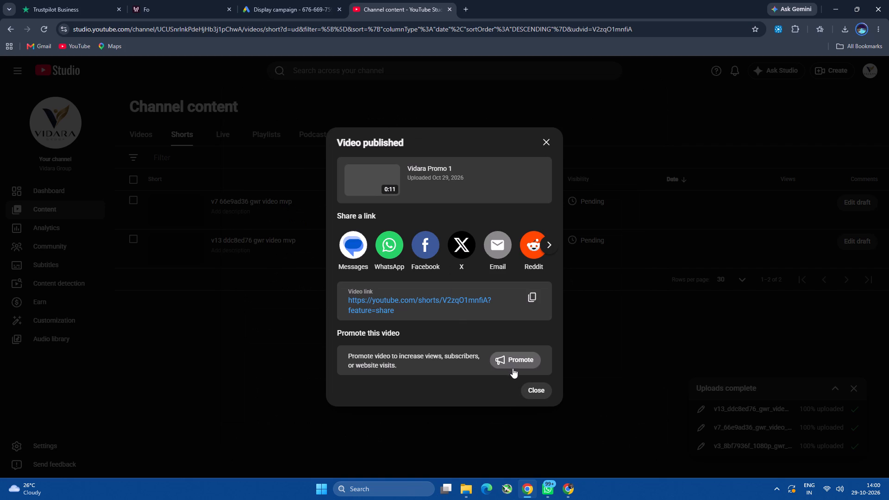
click(529, 385)
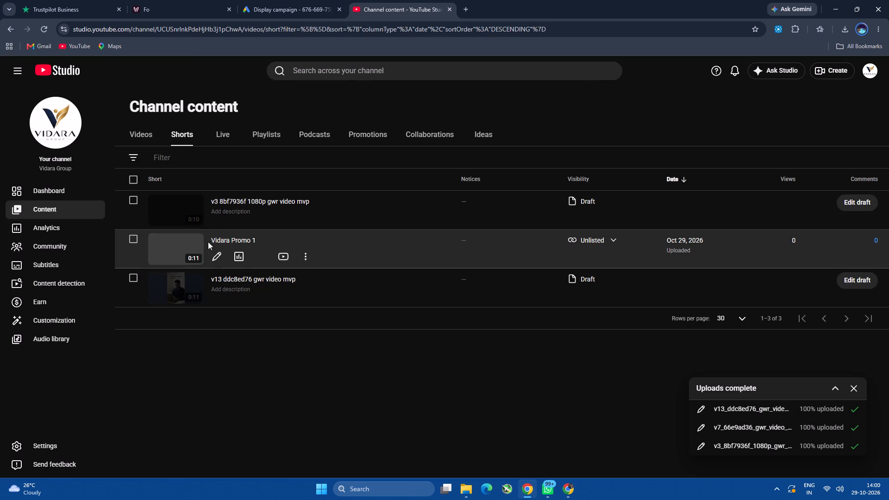
Open the v3 video's draft among the Shorts and title it Vidara Promo 2.
click(215, 221)
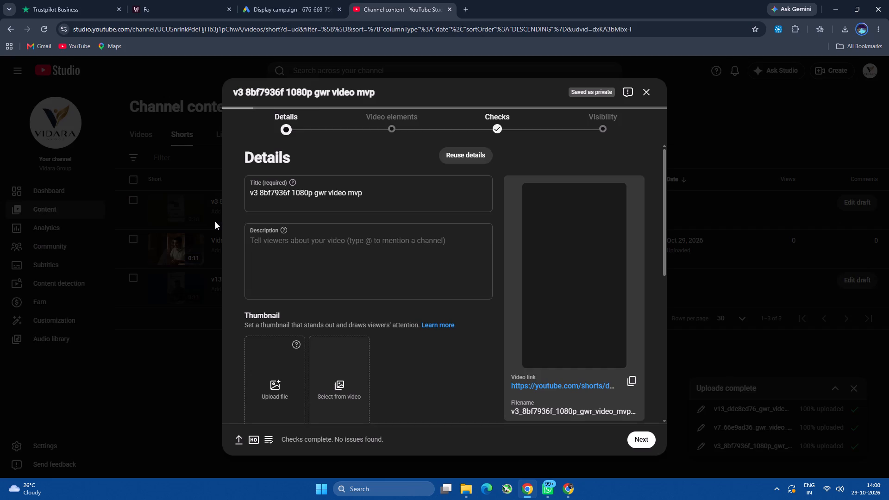
drag(365, 202, 272, 195)
key(ctrl+a)
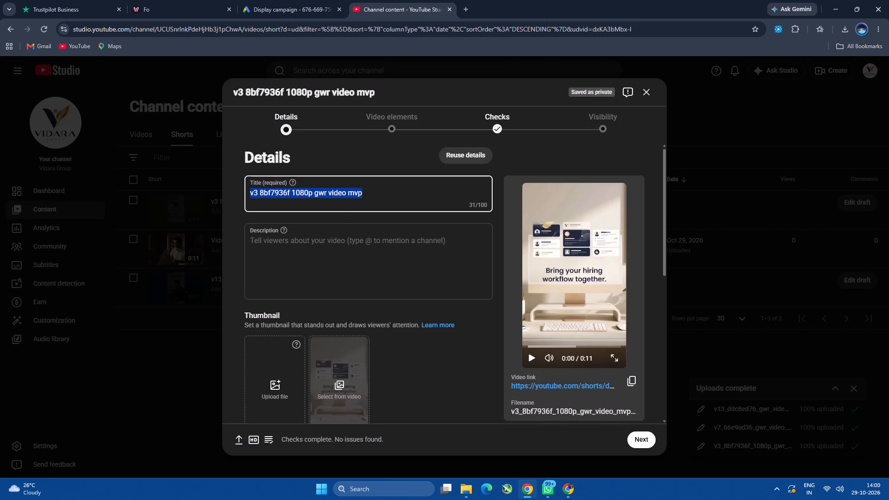
text(Vids)
key(BackSpace)
text(ra)
key(BackSpace)
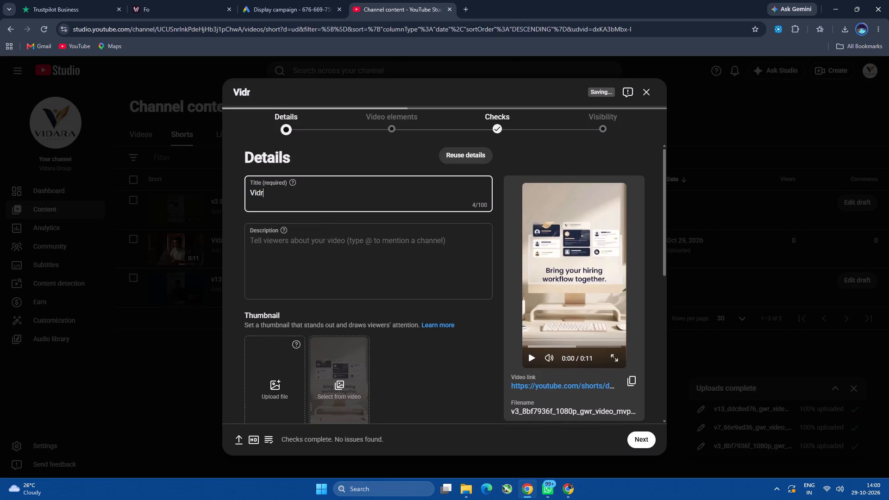
key(BackSpace)
text(sar)
key(BackSpace)
key(BackSpace)
key(BackSpace)
text(ara)
key(space)
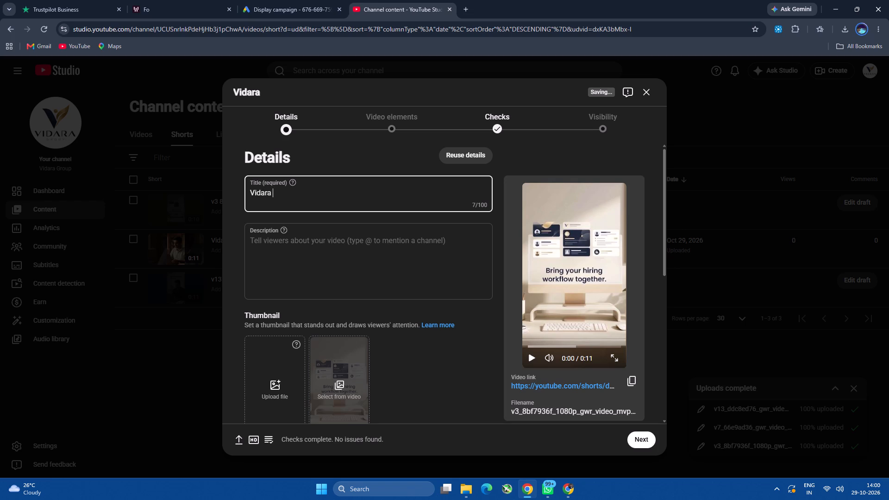
text(Promo 1)
key(Return)
key(BackSpace)
key(2)
Mark Vidara Promo 2 as not made for kids, publish it as Unlisted and close the confirmation.
click(639, 441)
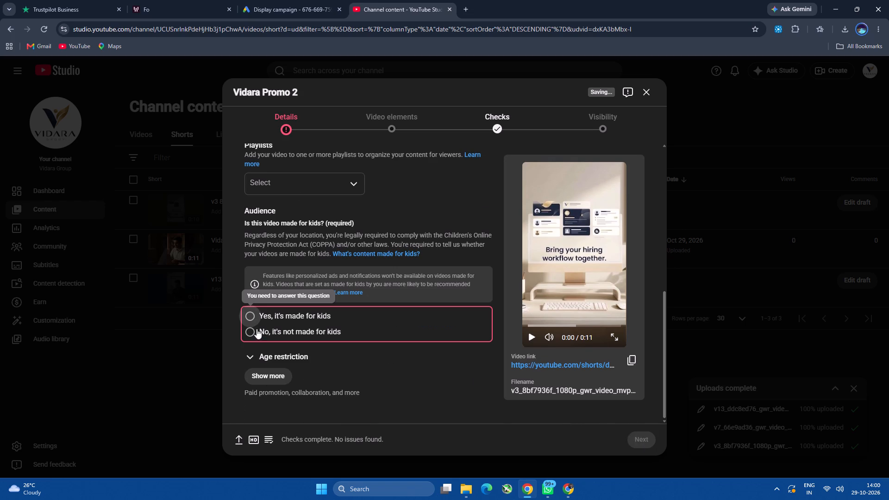
click(257, 329)
triple_click(634, 435)
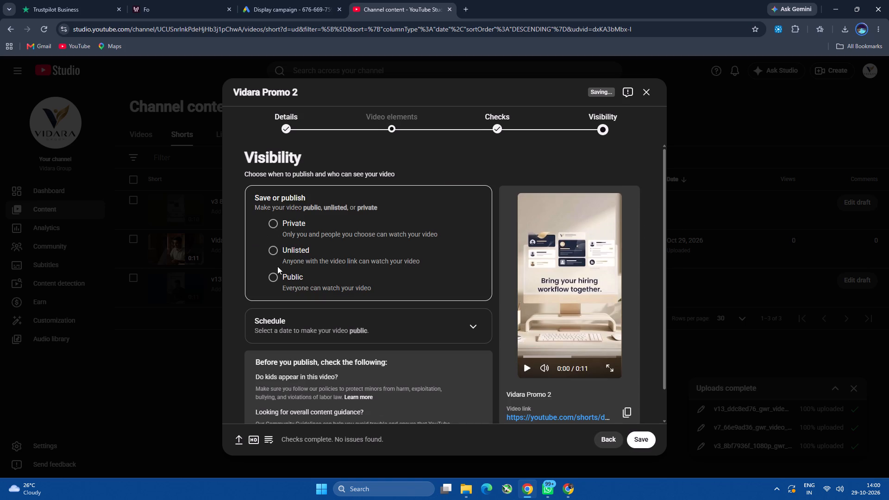
click(269, 257)
click(275, 252)
click(648, 443)
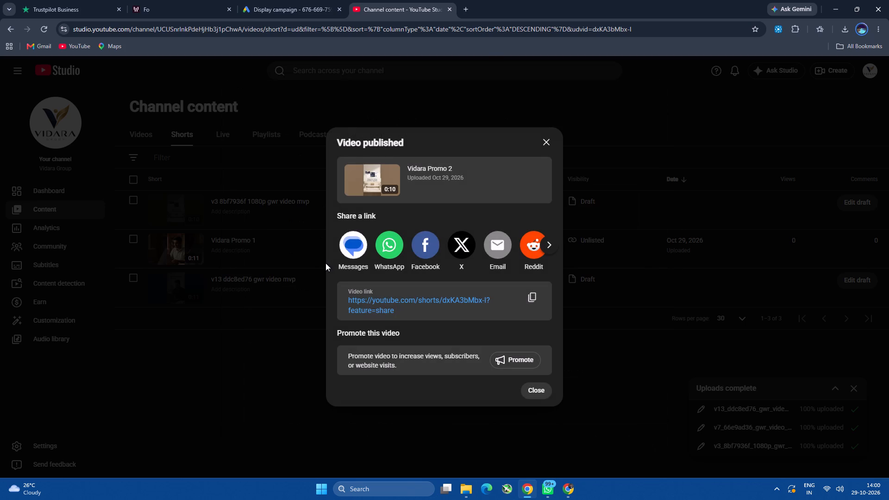
click(532, 394)
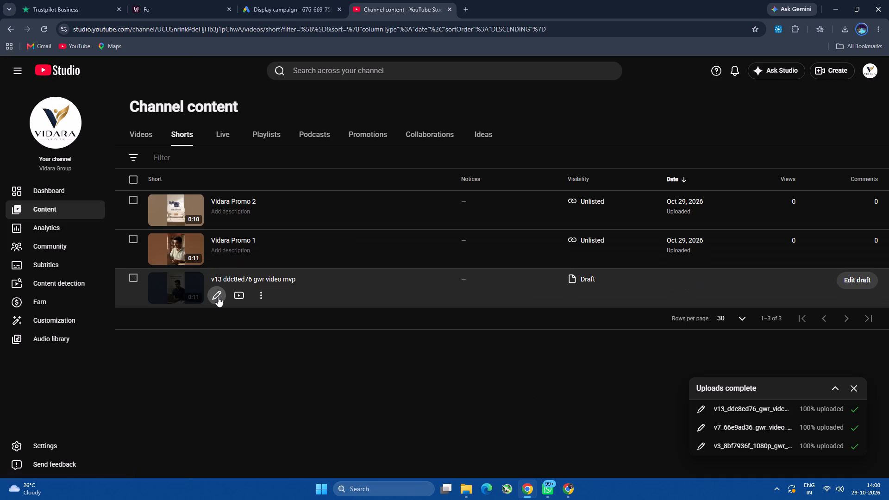
Open the remaining v13 video's draft and title it Vidara Promo 3.
click(219, 297)
click(317, 200)
key(ctrl+a)
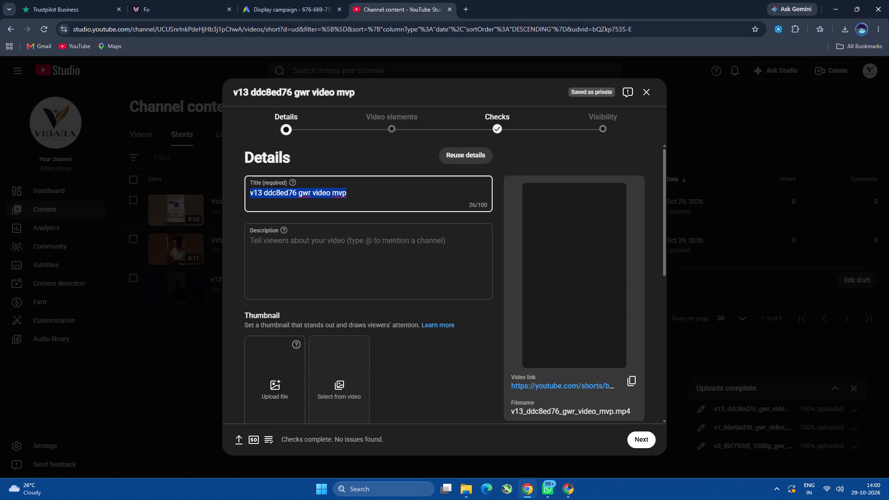
text(Vidara Prm)
key(BackSpace)
text(omo 3)
key(Return)
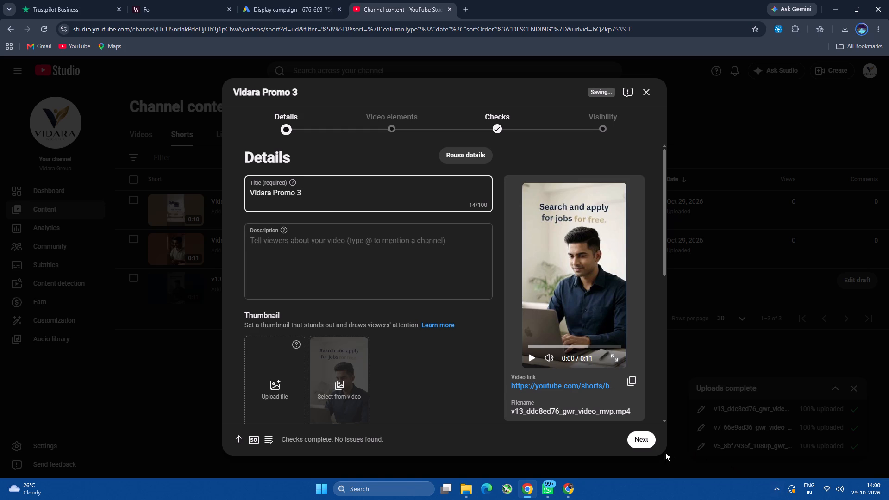
Mark Vidara Promo 3 as not made for kids, publish it as Unlisted and close the confirmation.
click(637, 439)
click(285, 336)
click(649, 444)
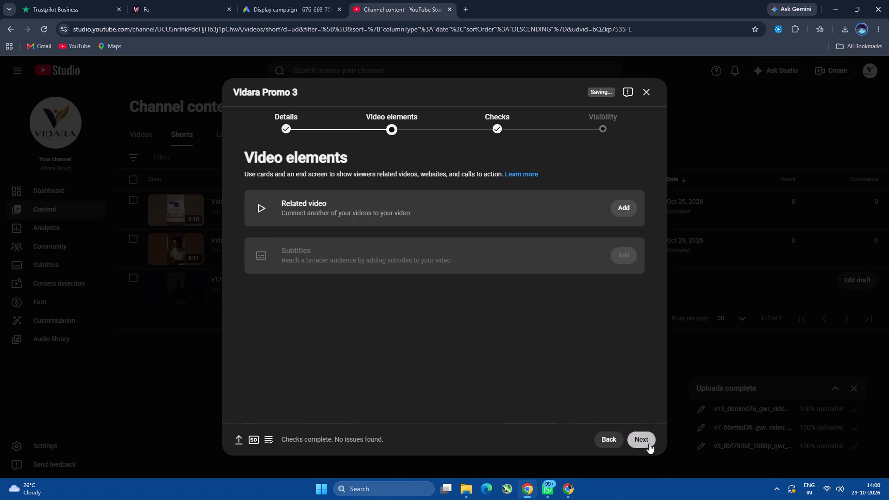
click(646, 442)
click(646, 442)
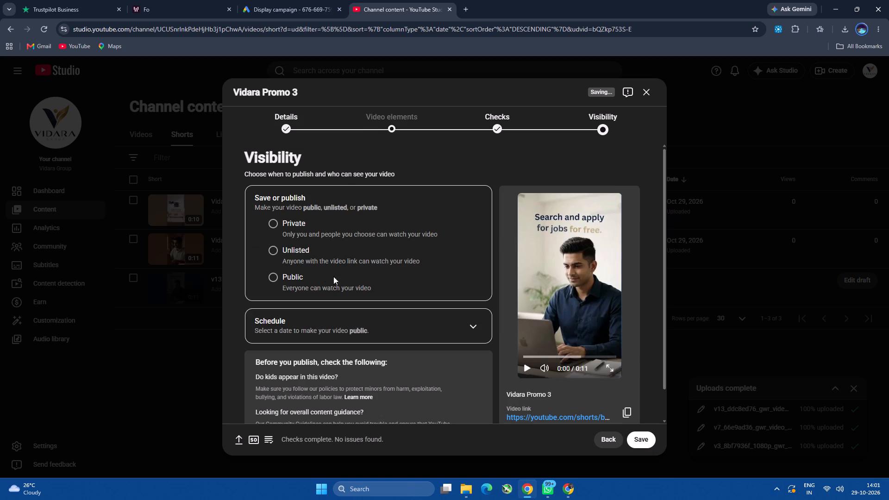
click(283, 251)
click(644, 434)
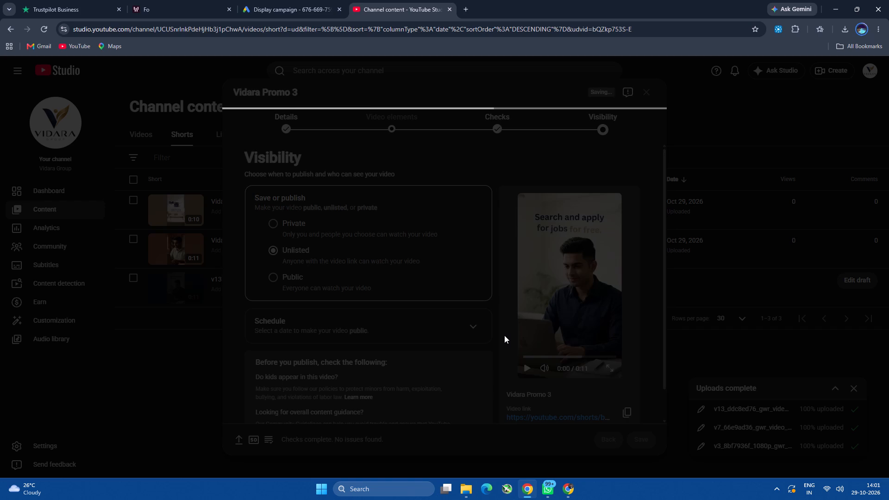
click(532, 357)
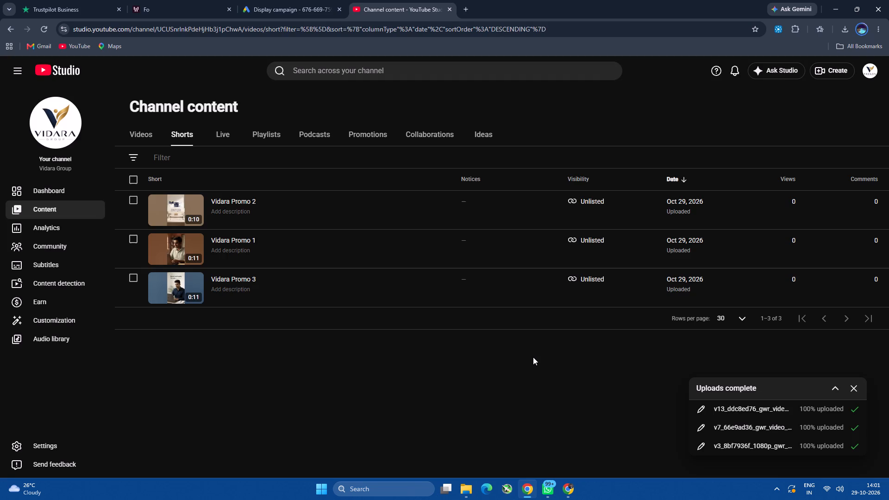
Copy the shareable link of Vidara Promo 2 from the channel's Shorts list.
click(301, 251)
click(278, 216)
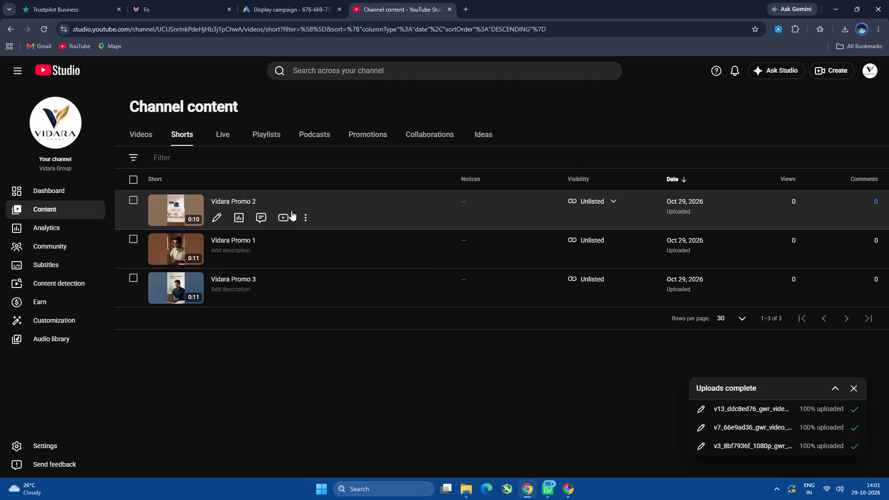
click(298, 212)
click(287, 242)
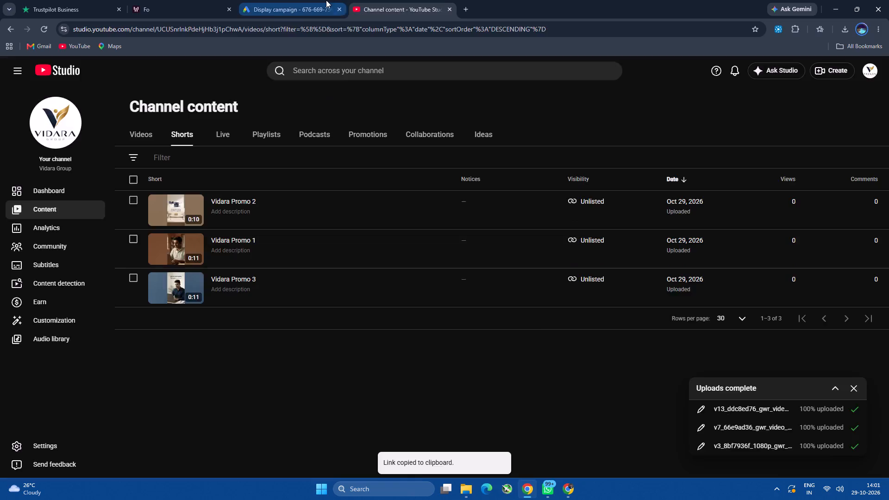
Switch to the Google Ads display campaign and add Vidara Promo 2 to the ad's videos by searching YouTube for its copied link.
click(324, 0)
scroll(306, 246, down, 4)
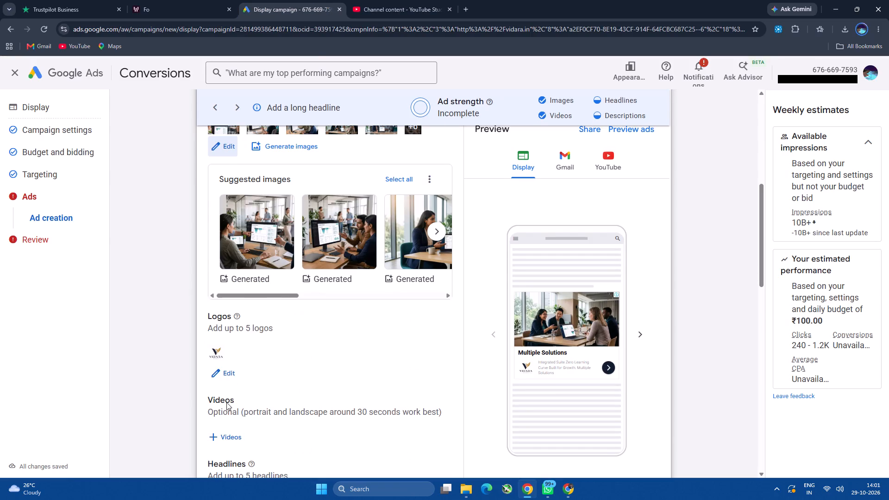
click(231, 437)
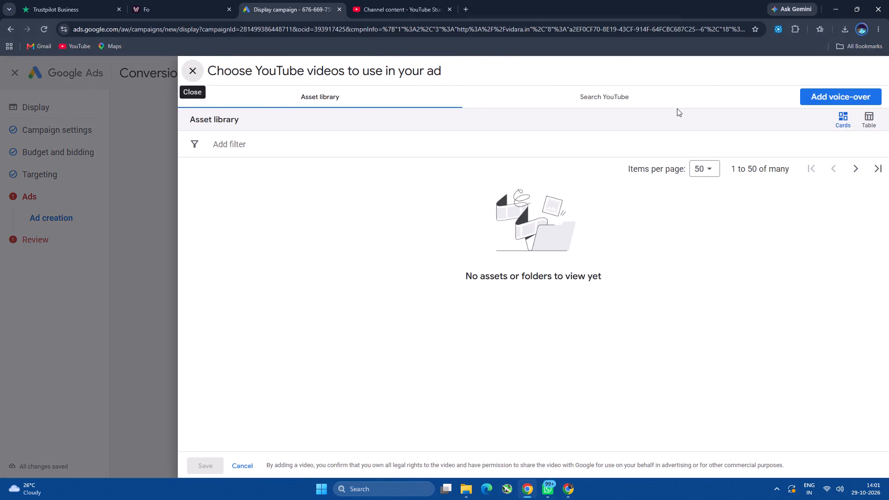
click(677, 108)
click(672, 106)
click(253, 144)
key(ctrl+v)
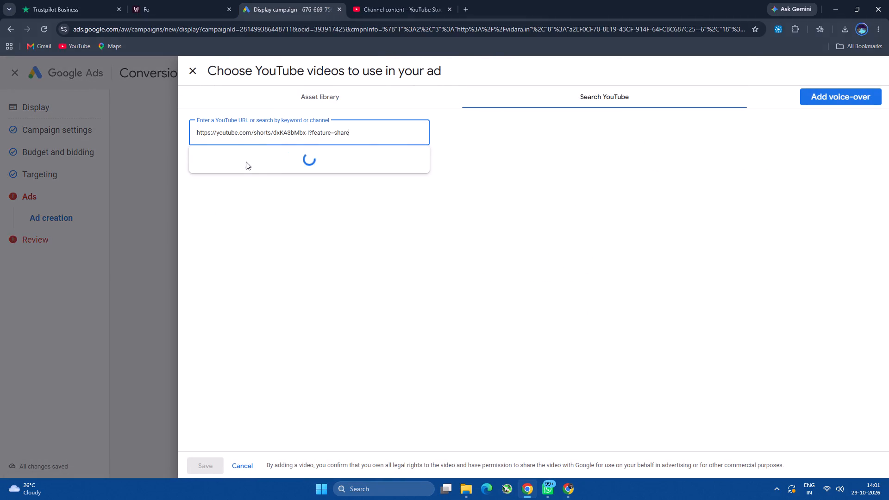
click(302, 178)
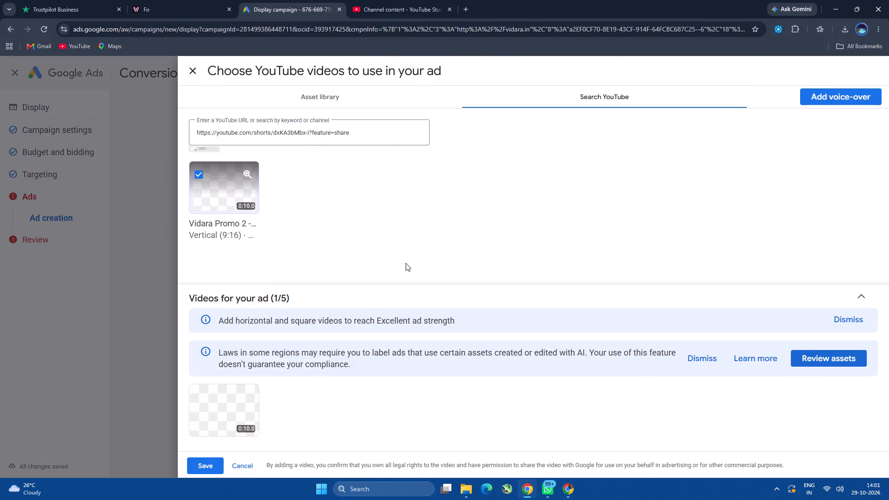
Complete the AI-label asset review for Vidara Promo 2, leaving its AI label as Not set.
scroll(792, 371, down, 2)
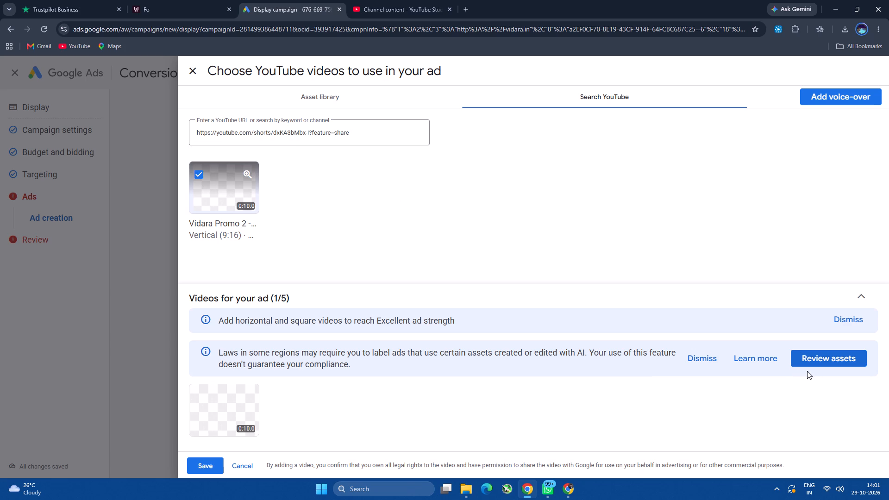
click(814, 362)
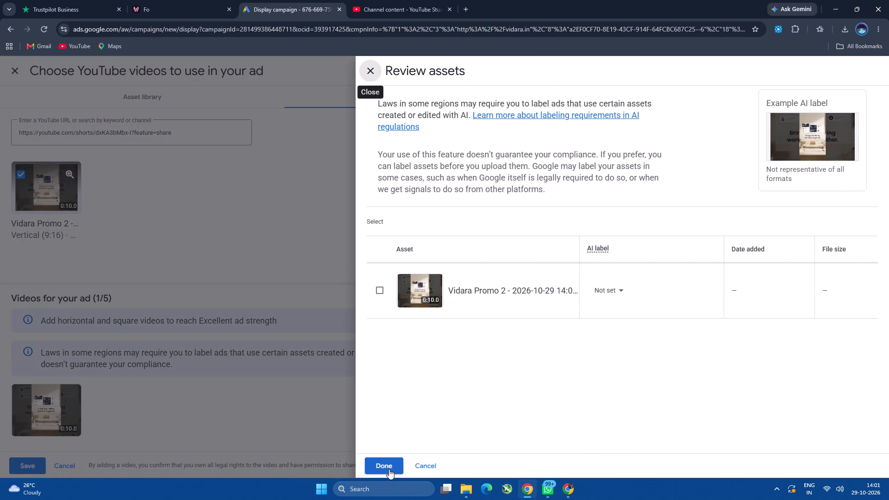
click(389, 469)
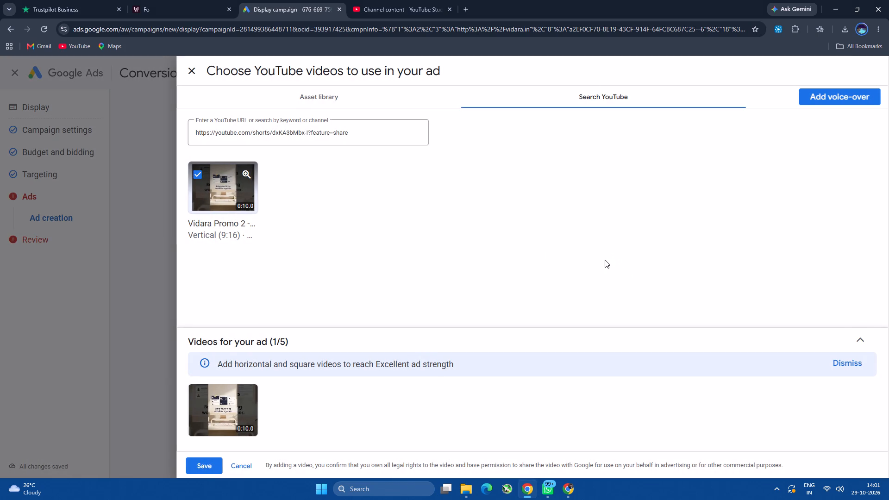
scroll(605, 260, down, 4)
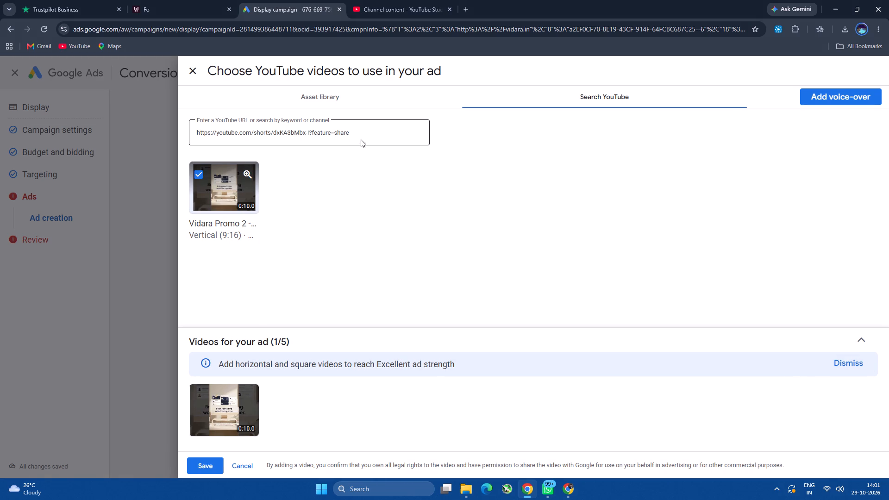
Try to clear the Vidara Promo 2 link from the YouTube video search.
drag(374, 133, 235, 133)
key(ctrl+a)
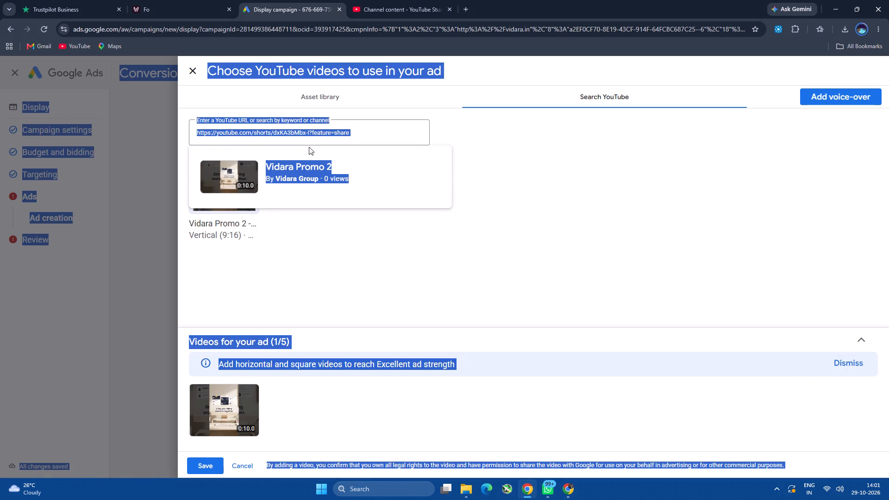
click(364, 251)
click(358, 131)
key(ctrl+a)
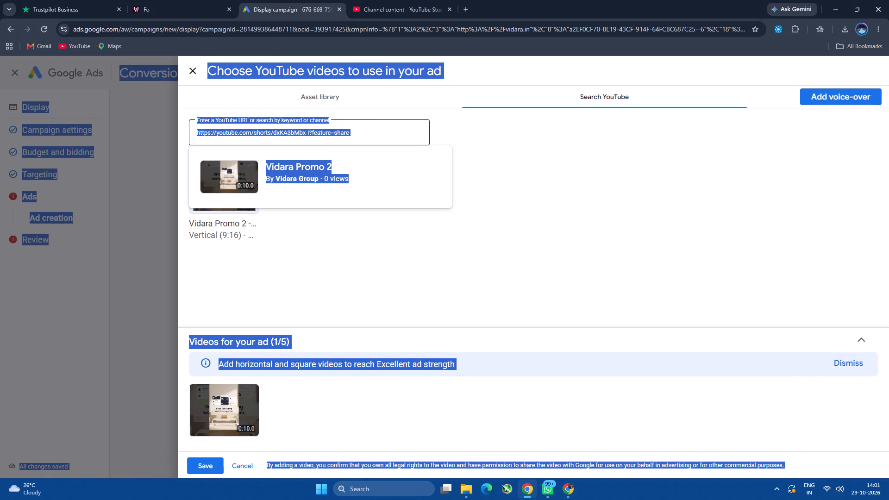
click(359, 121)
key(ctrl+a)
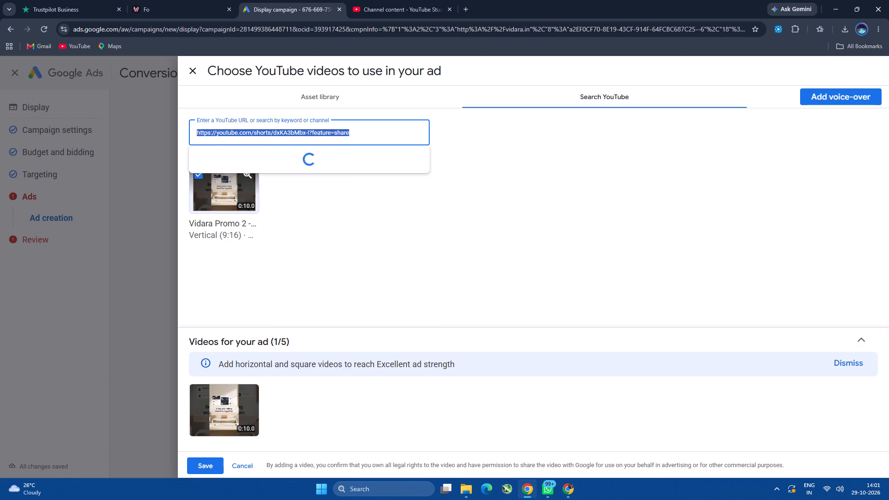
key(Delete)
Switch back to YouTube Studio and copy the shareable link of Vidara Promo 1.
drag(456, 0, 450, 0)
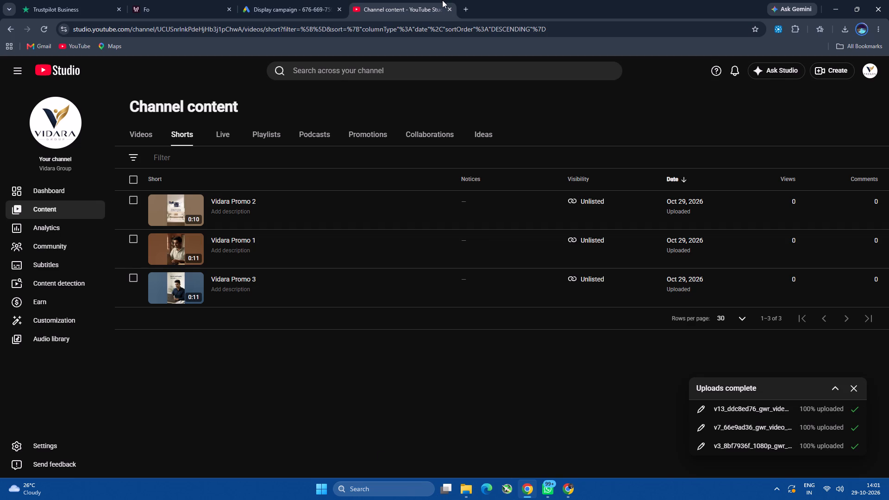
click(305, 255)
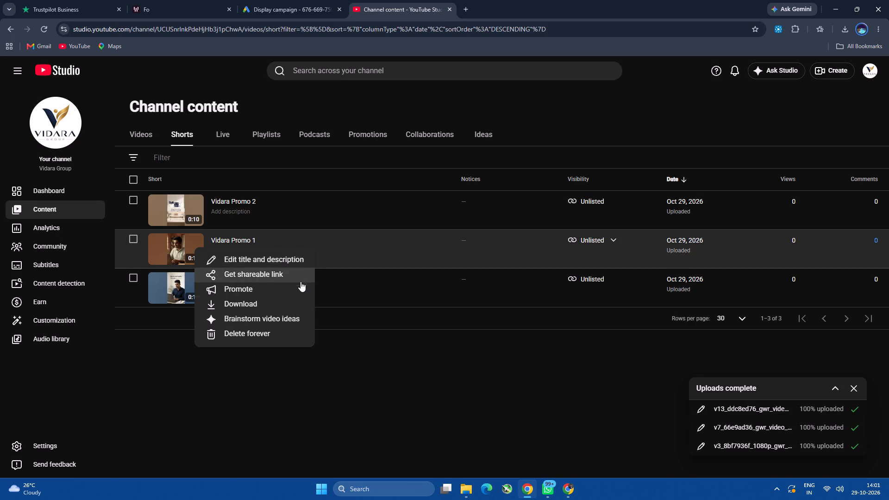
click(296, 277)
Switch to the Google Ads display campaign and add Vidara Promo 1 to the ad's videos by searching YouTube for its copied link.
click(307, 0)
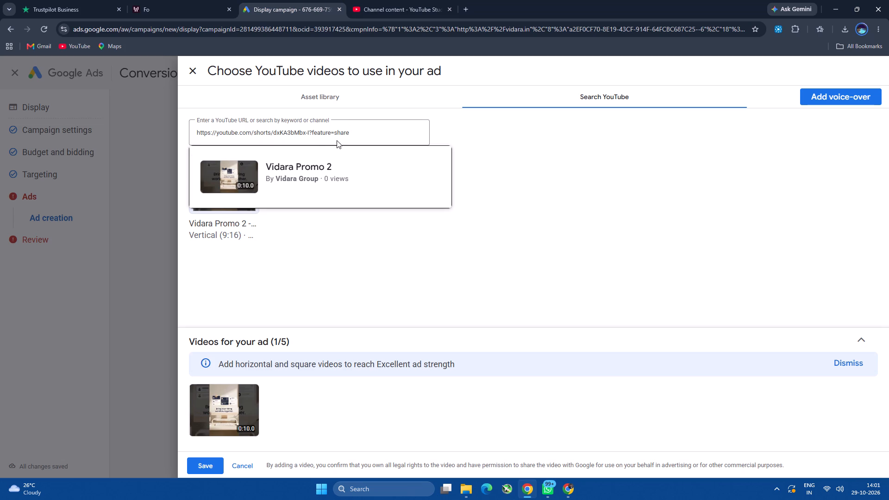
click(338, 133)
key(ctrl+a)
key(ctrl+v)
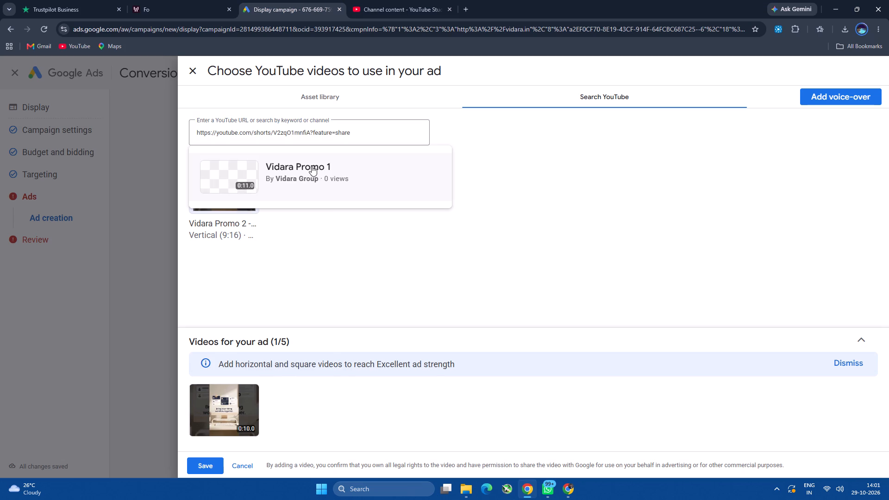
click(311, 166)
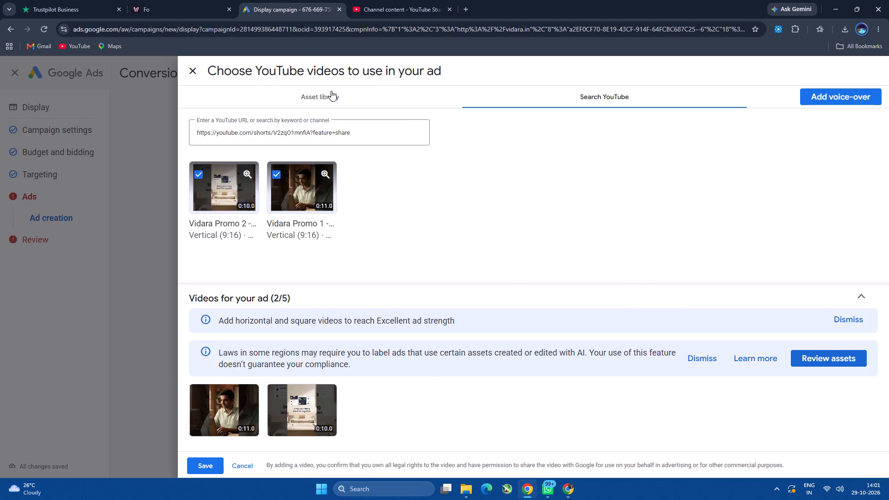
Switch back to YouTube Studio and copy the shareable link of Vidara Promo 3.
click(376, 0)
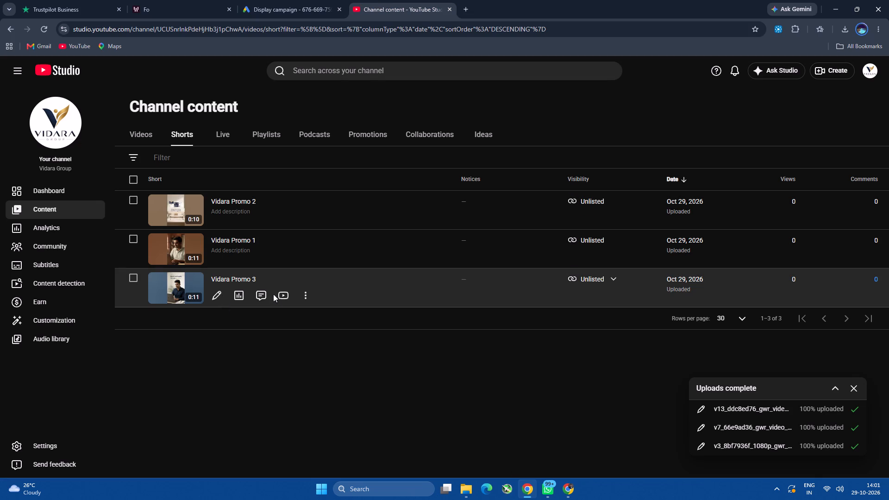
click(306, 297)
click(289, 317)
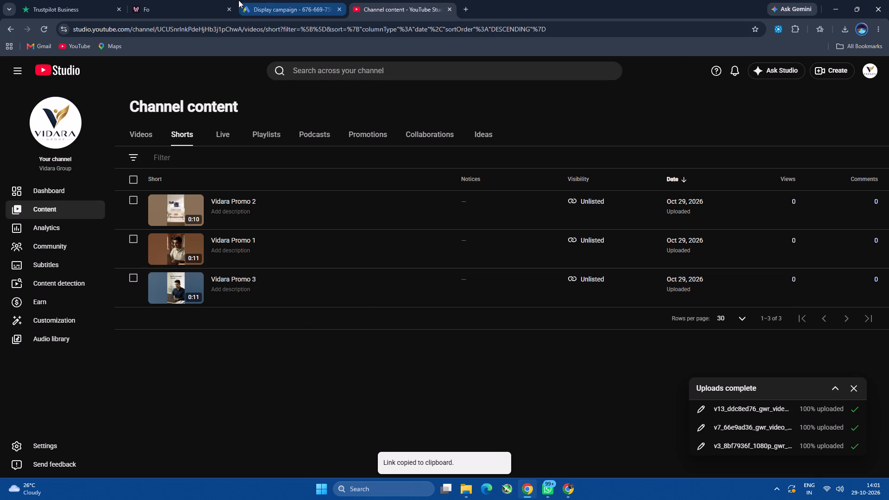
Return to the Google Ads display campaign and add Vidara Promo 3 to the ad's videos by searching YouTube for its copied link.
click(261, 0)
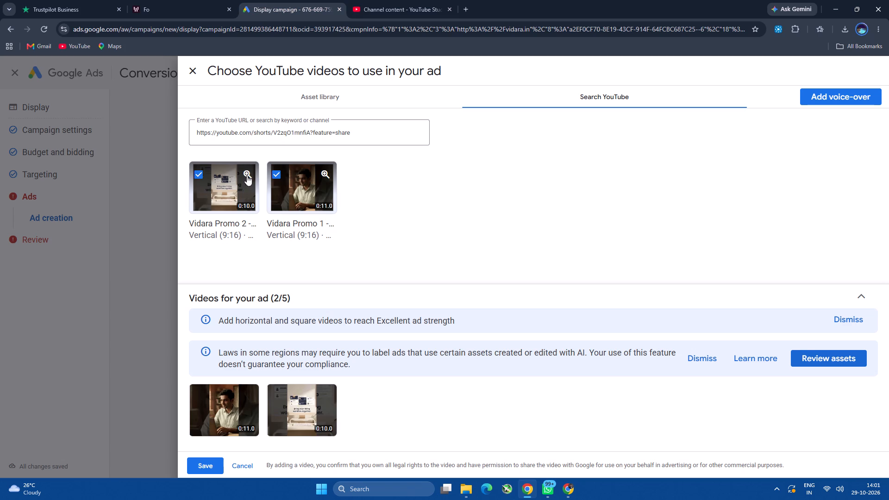
click(249, 136)
key(ctrl+a)
click(257, 131)
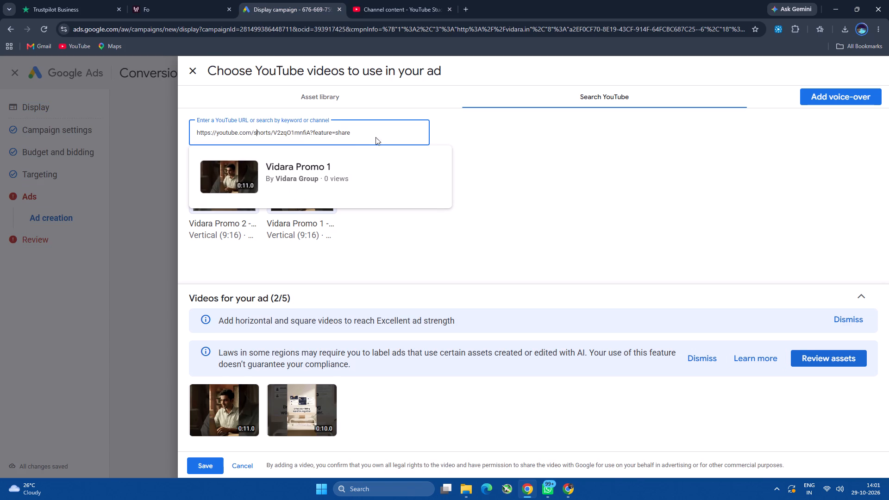
key(ctrl+a)
key(ctrl+v)
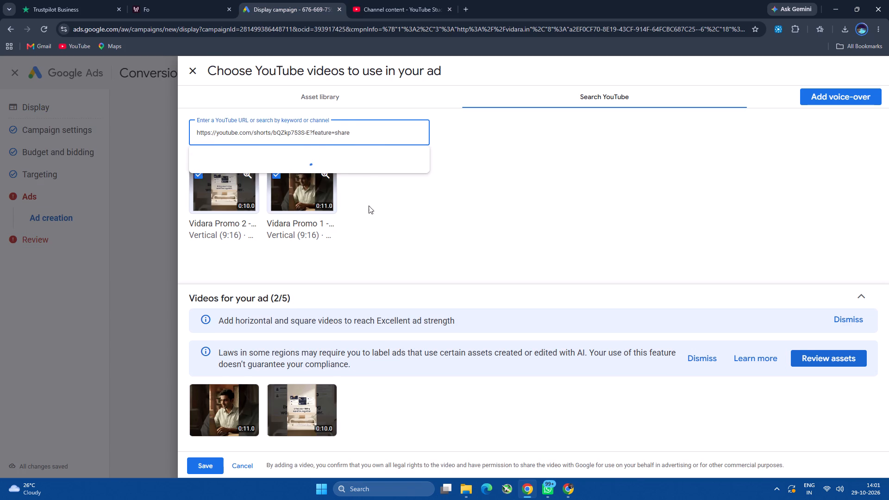
click(349, 176)
Complete the AI-label asset review for the selected Vidara promo videos without changing their labels.
click(809, 359)
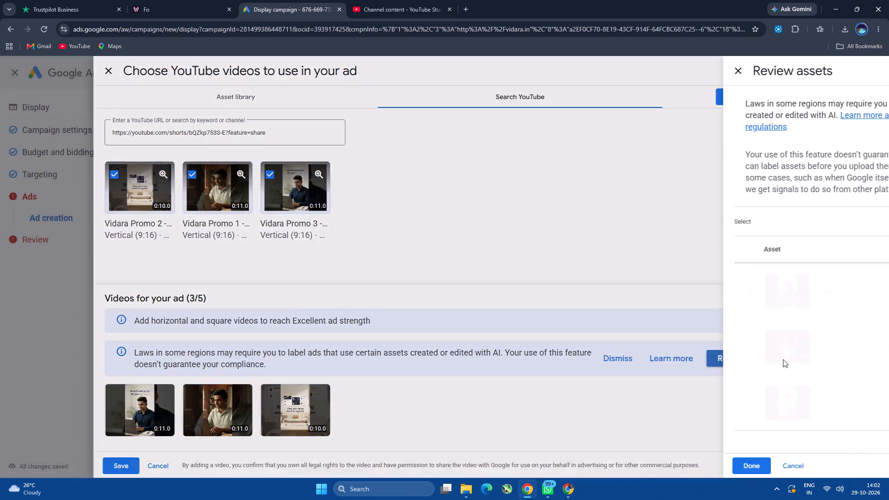
scroll(353, 359, down, 1)
click(376, 464)
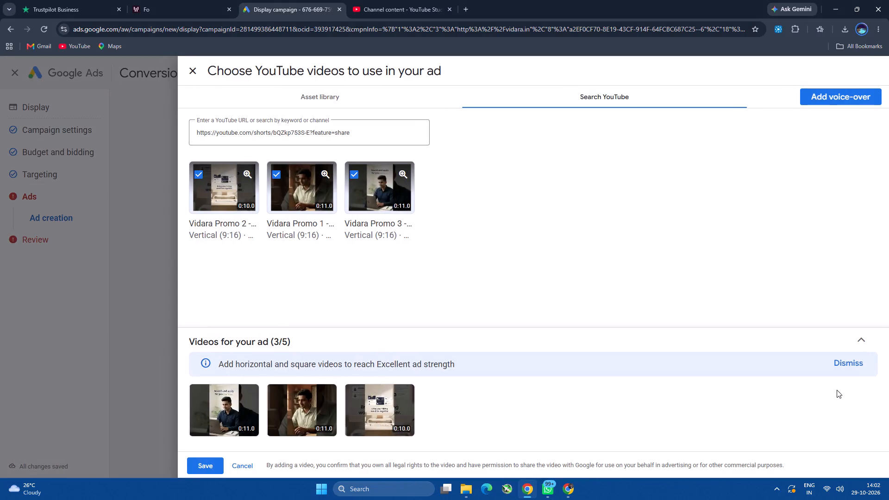
Dismiss the suggestion about horizontal and square videos and save the three Vidara promo videos to the ad.
click(860, 363)
click(217, 462)
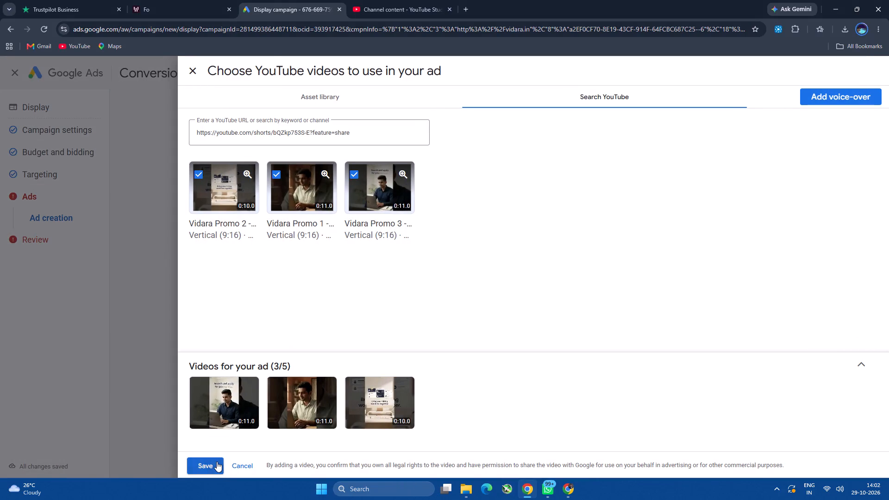
Look over the ad's images, logo, added videos and headlines in the ad creation form.
scroll(396, 273, up, 3)
scroll(396, 273, down, 1)
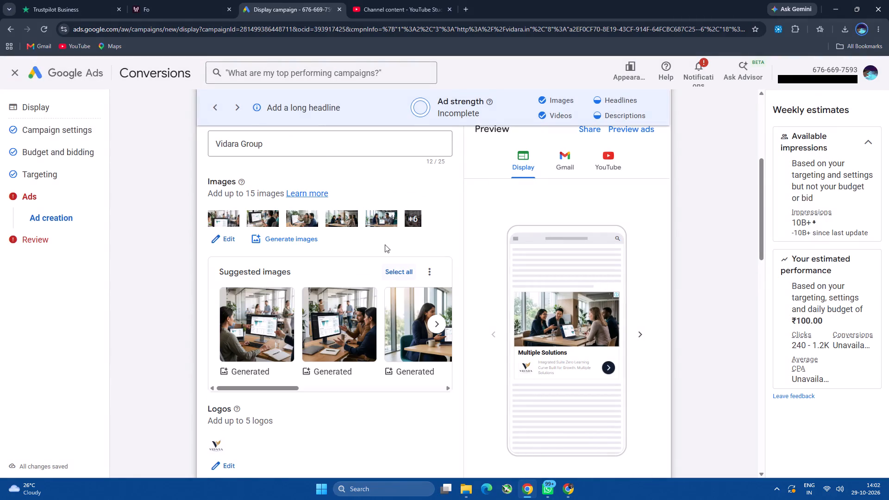
scroll(282, 293, down, 2)
scroll(282, 293, up, 2)
scroll(282, 293, down, 3)
scroll(282, 293, up, 2)
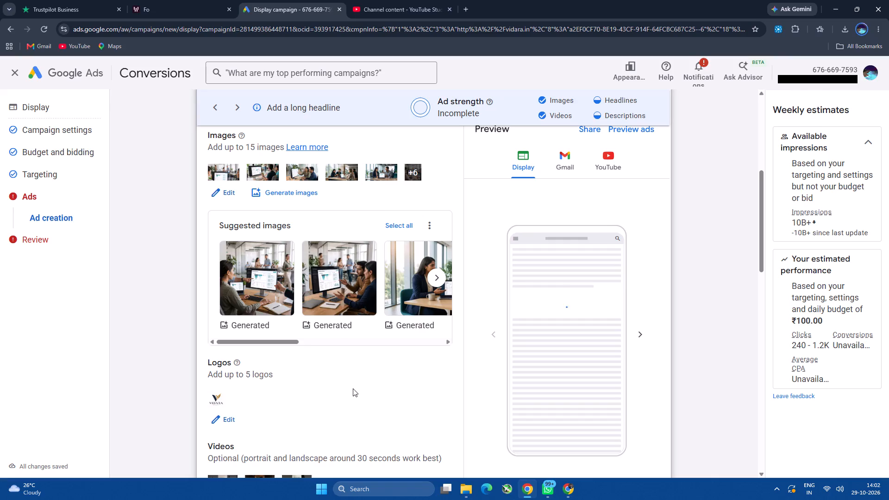
scroll(353, 388, down, 3)
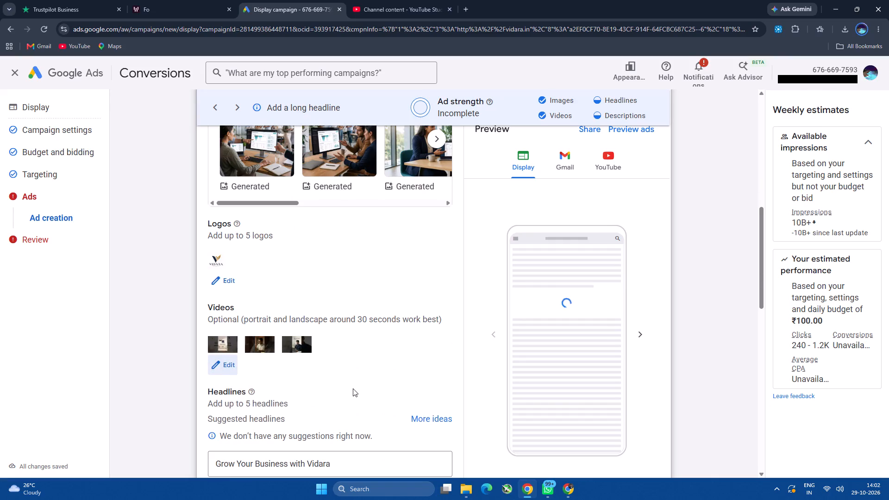
click(228, 340)
scroll(339, 379, down, 3)
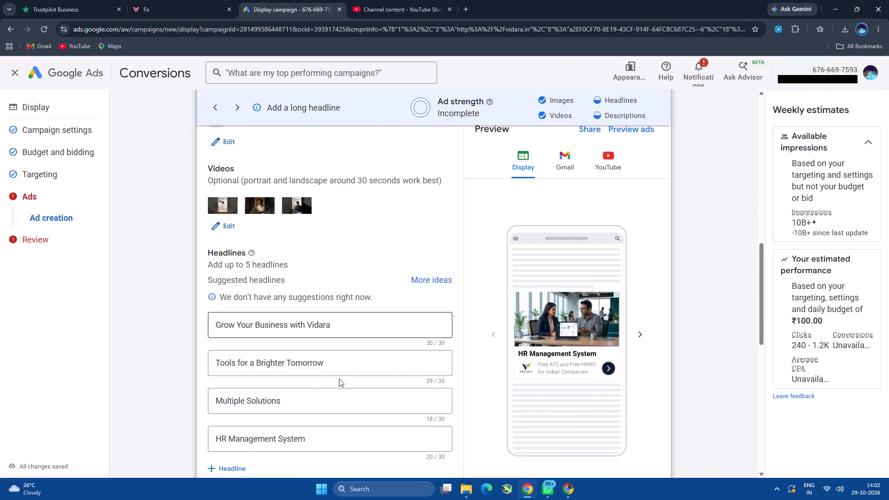
Add all of the suggested generated images to the ad.
scroll(339, 379, up, 6)
click(411, 225)
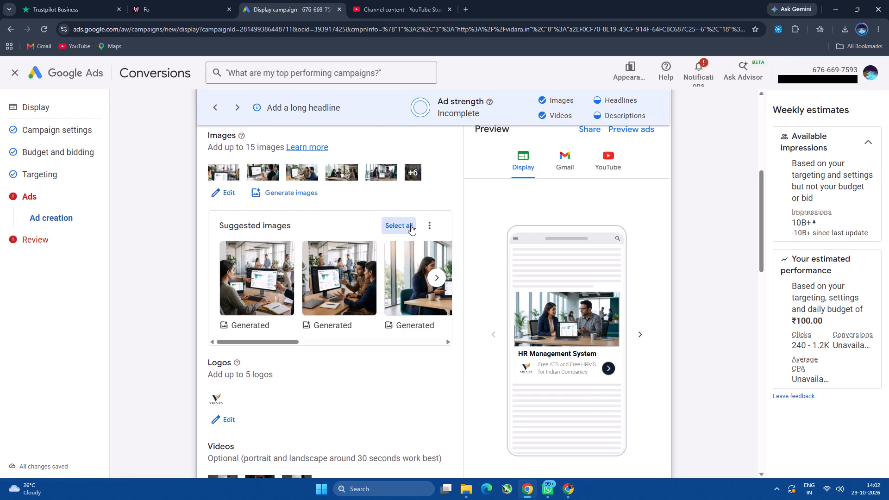
click(433, 227)
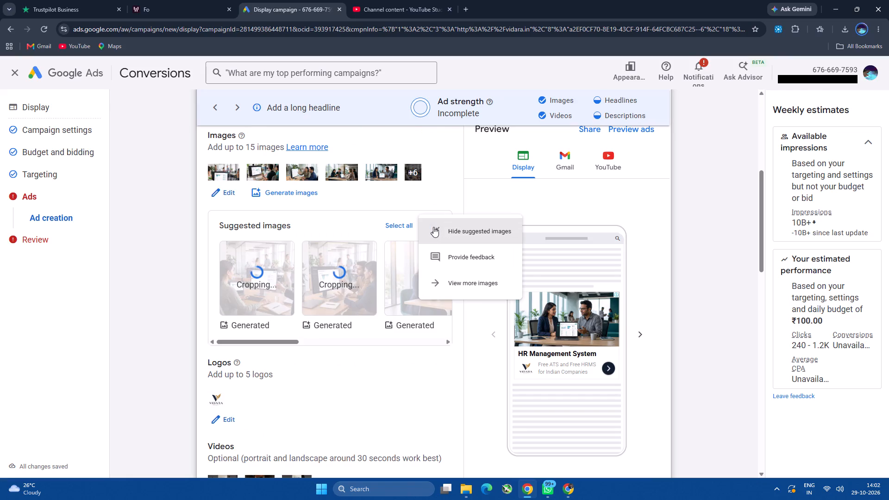
click(380, 211)
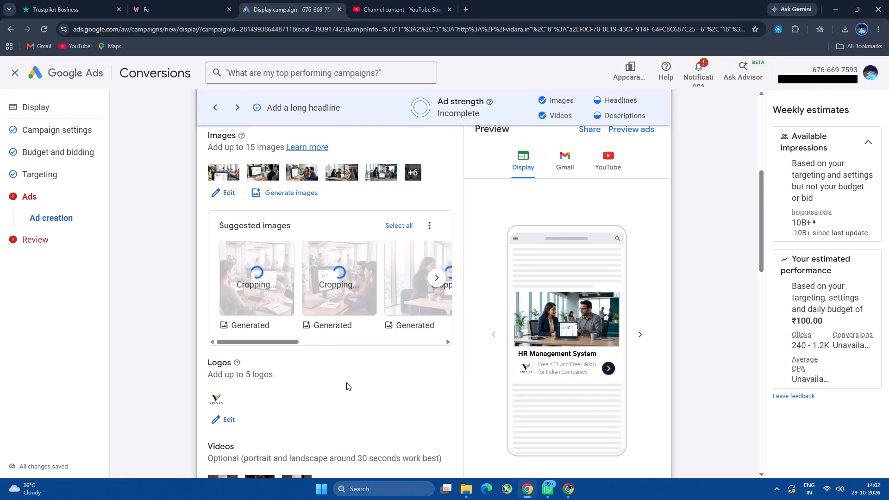
Complete the AI-label asset review for the generated images, leaving their AI labels as Not set.
scroll(377, 363, down, 3)
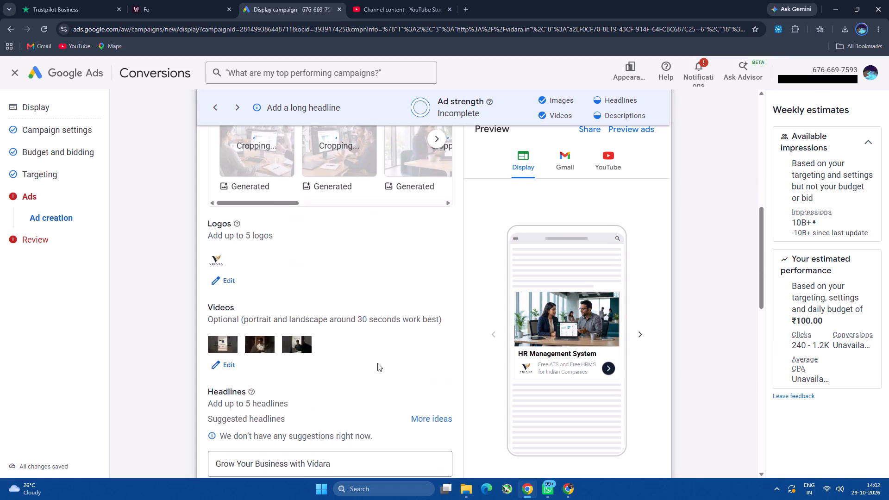
scroll(377, 363, down, 8)
scroll(377, 363, up, 1)
click(281, 323)
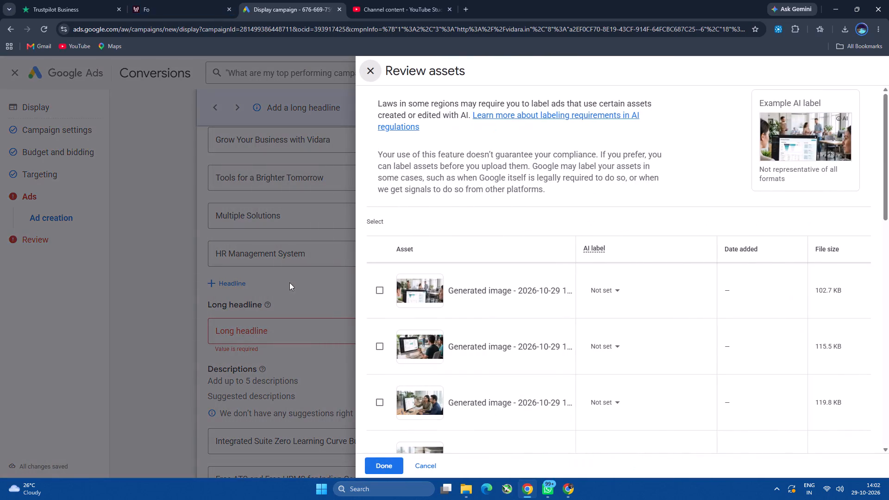
click(387, 464)
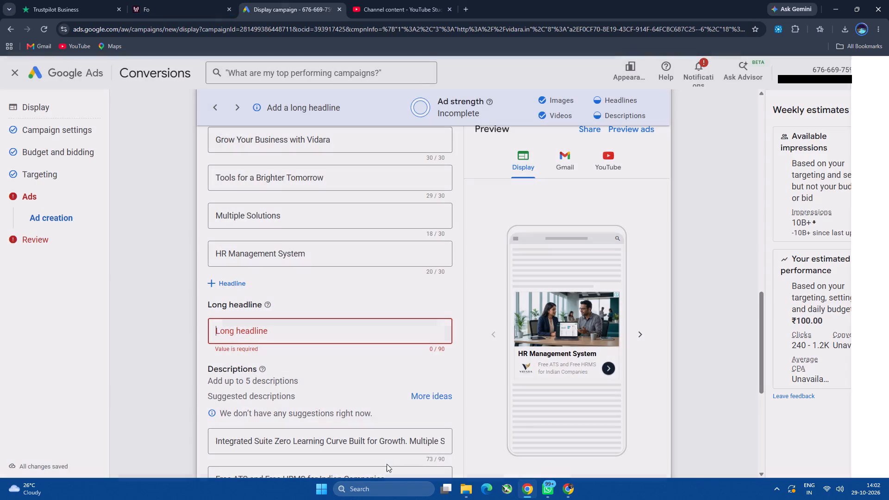
Copy the first three paragraphs of the Vidara description from Wajo's Vidara Group Pitch Deck chat and paste them as the ad's long headline.
click(301, 333)
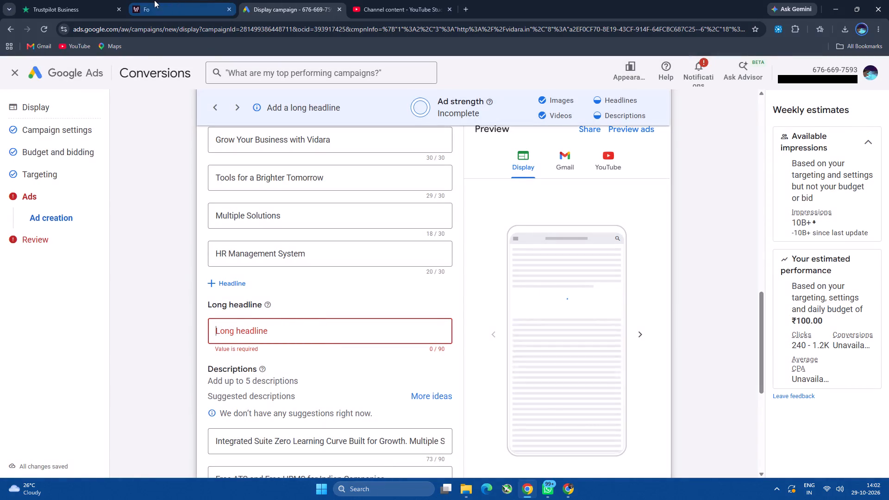
click(154, 0)
click(54, 208)
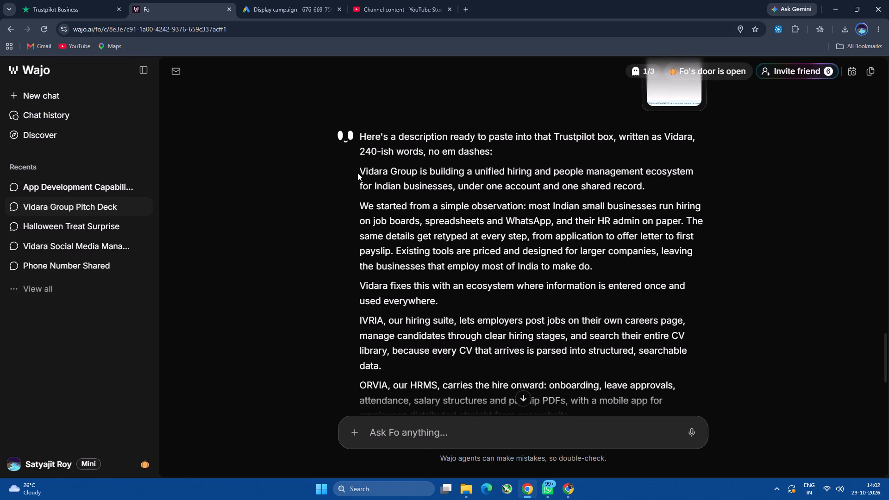
drag(357, 173, 646, 262)
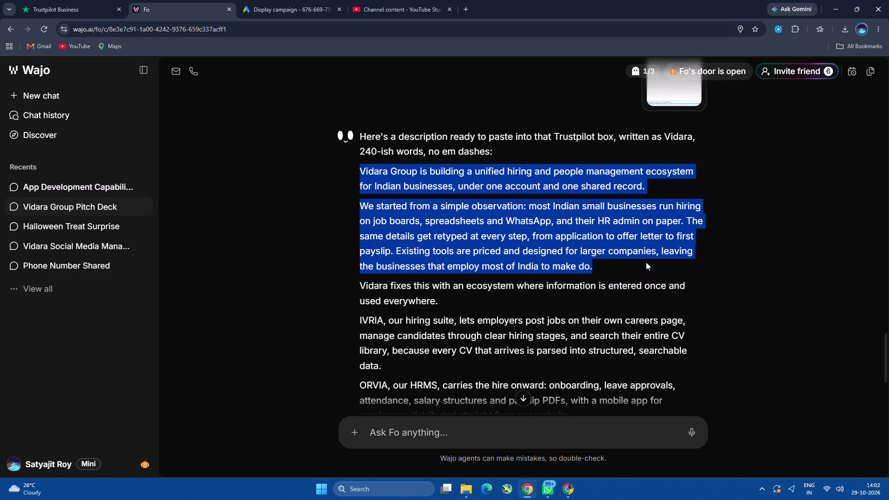
drag(646, 262, 646, 294)
key(ctrl+c)
click(297, 0)
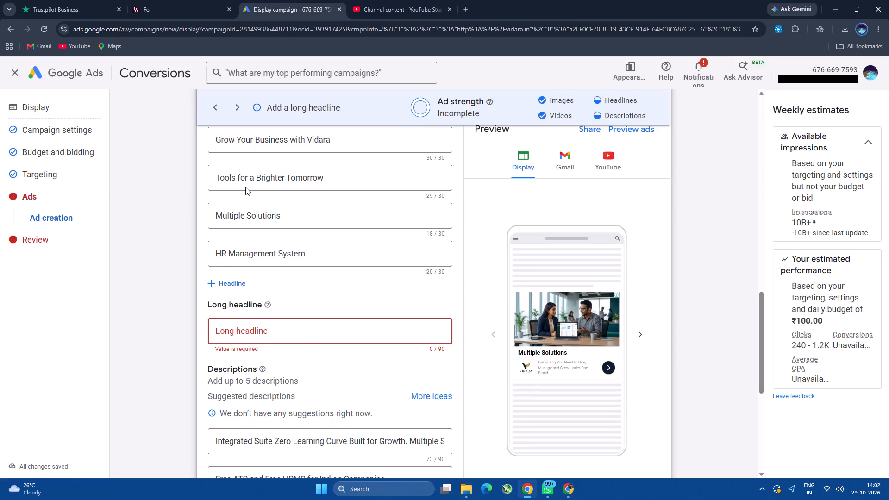
key(ctrl+v)
Trim the long headline to its first paragraph, ending with "under one account and one shared record.".
click(350, 297)
key(ctrl+a)
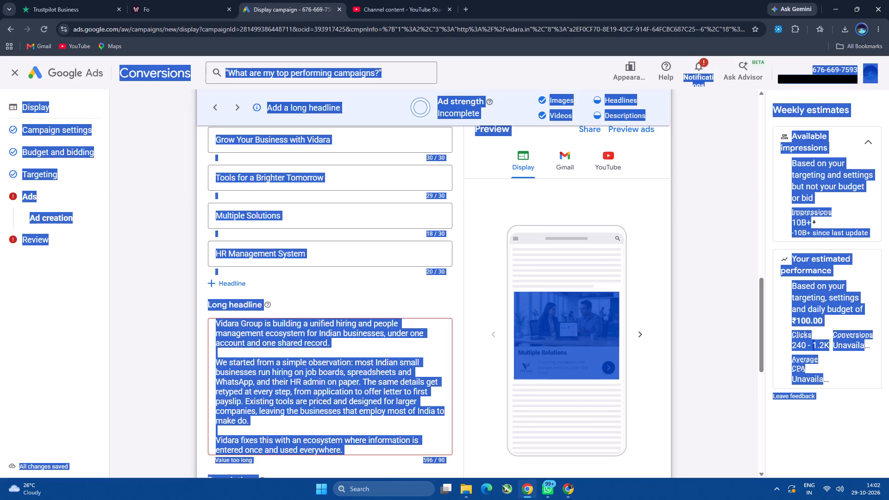
click(325, 381)
key(ctrl+a)
click(343, 418)
drag(346, 452, 322, 431)
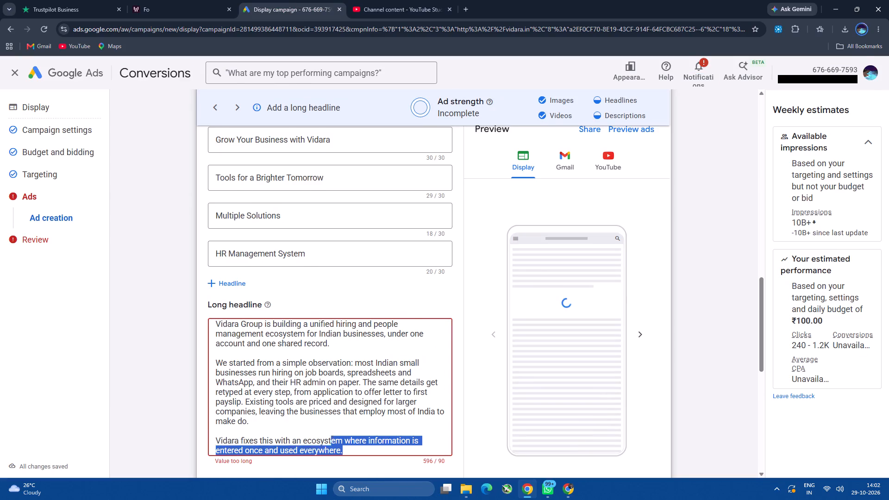
drag(322, 431, 217, 359)
key(BackSpace)
key(BackSpace)
key(BackSpace)
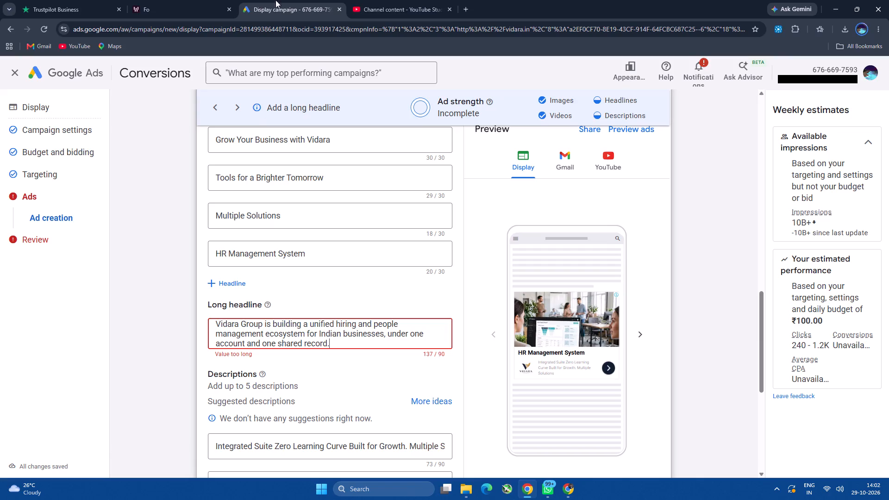
Return to the Vidara Group Pitch Deck chat in Wajo and ask Fo for "A headline under 90 words".
click(419, 0)
click(297, 0)
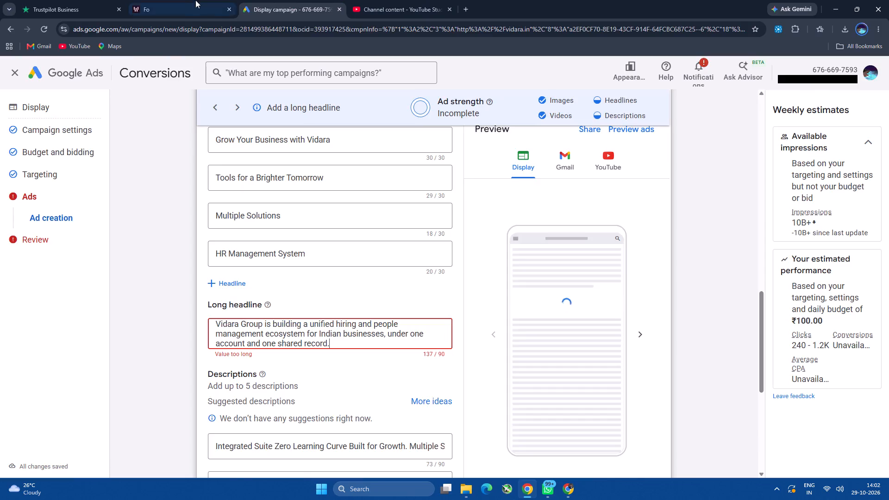
click(189, 0)
click(351, 227)
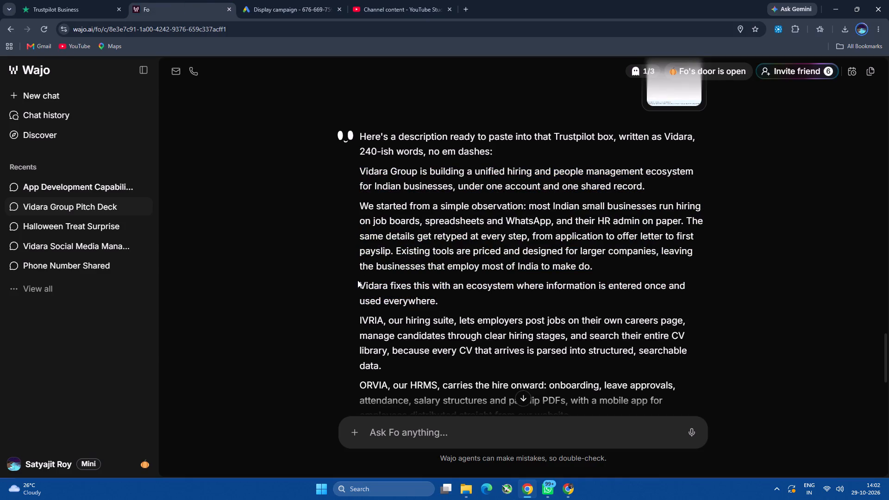
scroll(363, 282, down, 3)
click(396, 430)
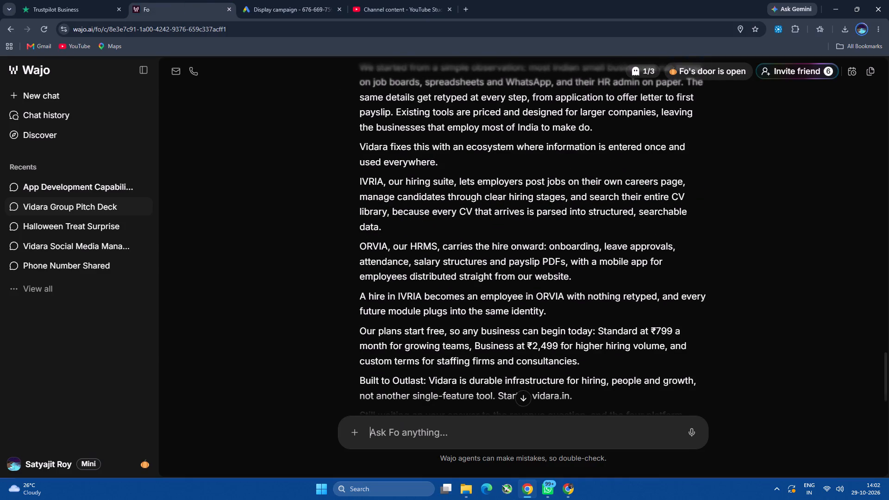
text(A headline uner)
key(BackSpace)
key(BackSpace)
text(der)
key(space)
text(9 0words)
key(Left)
key(Left)
key(Left)
key(Left)
key(Left)
key(Left)
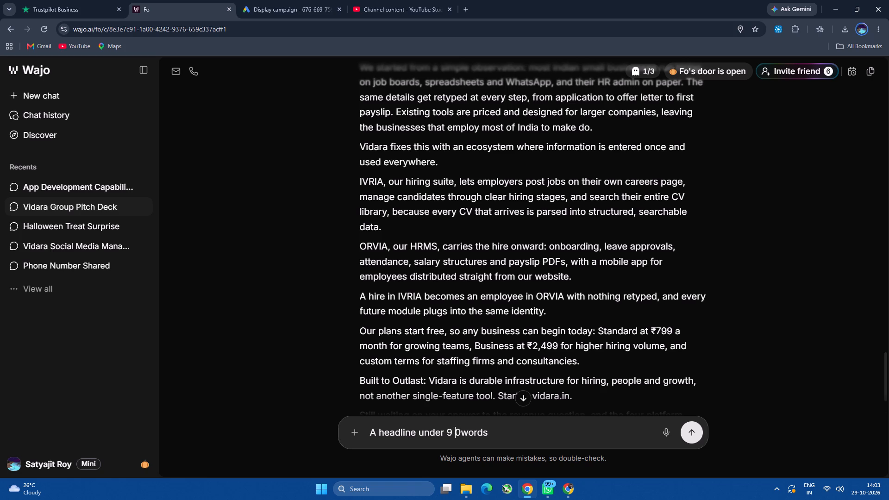
key(BackSpace)
key(Right)
key(space)
key(Return)
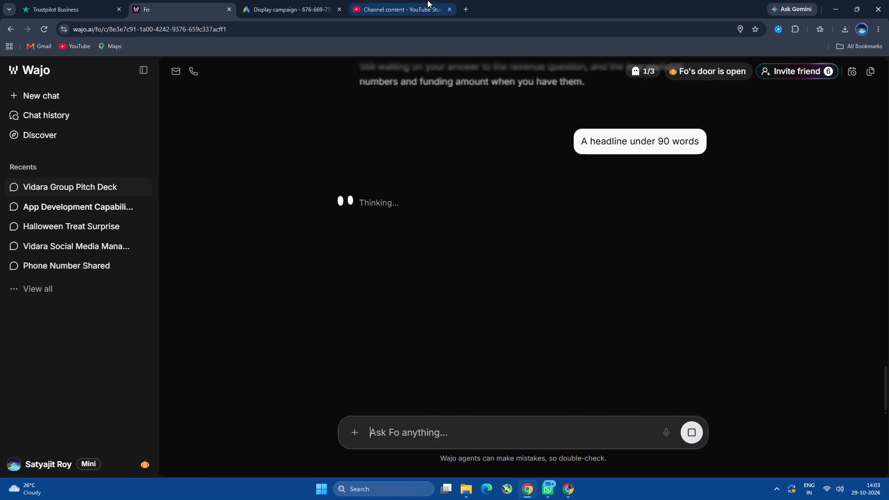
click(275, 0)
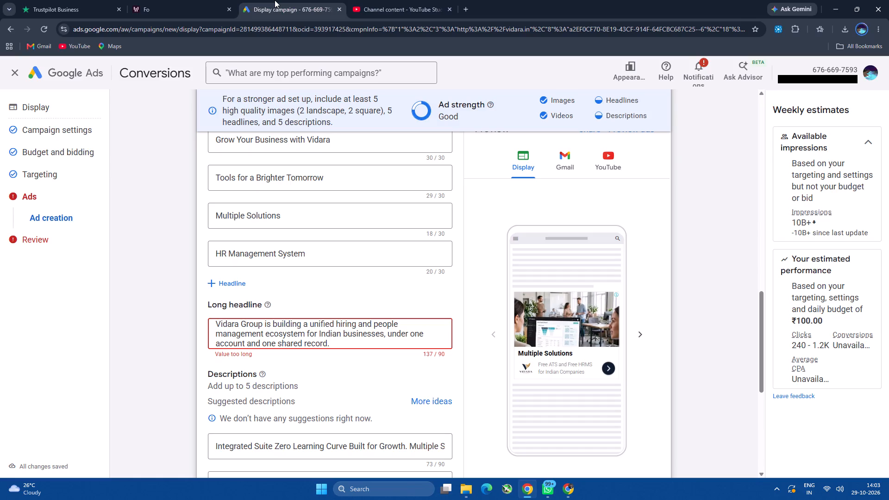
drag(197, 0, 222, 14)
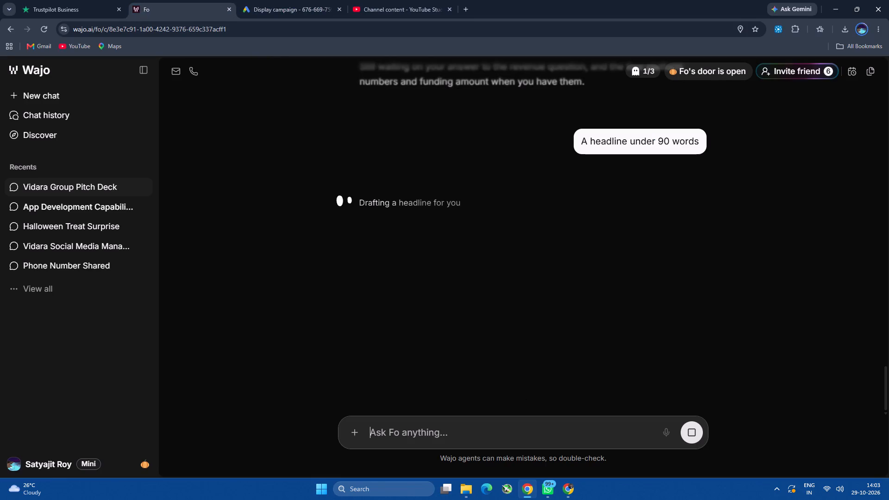
Stop Fo's reply in progress and ask instead for a "90 character headline".
click(687, 435)
click(441, 431)
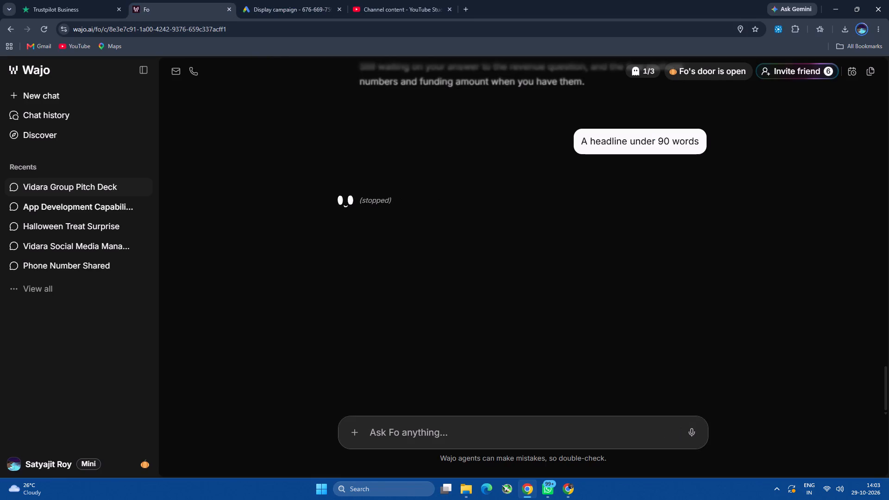
text(90)
key(space)
text(cha)
text(racter hed)
key(BackSpace)
text(adline)
key(Return)
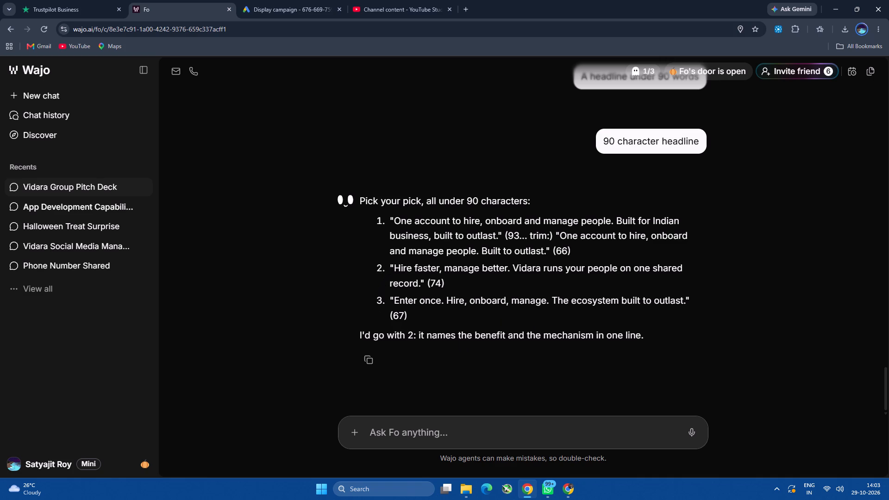
Replace the ad's long headline with Fo's option "Hire faster, manage better. Vidara runs your people on one shared record." and apply the changes.
drag(394, 263, 420, 284)
key(ctrl+c)
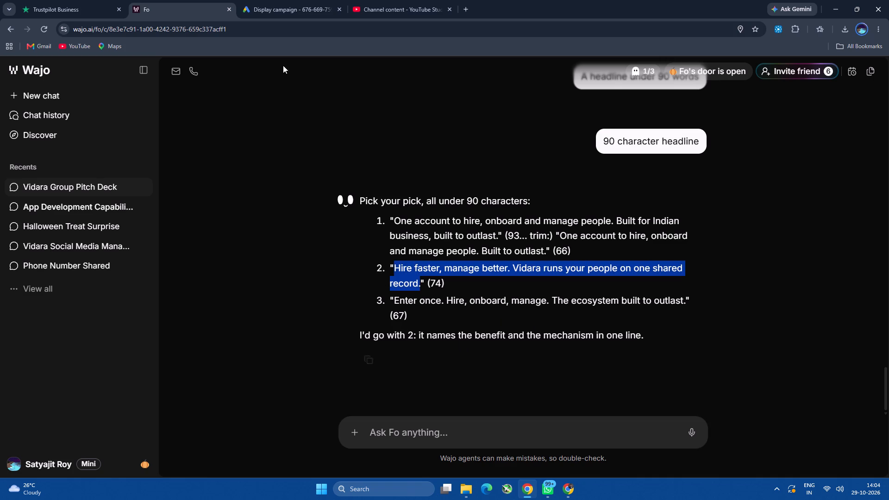
click(288, 0)
key(ctrl+a)
key(ctrl+v)
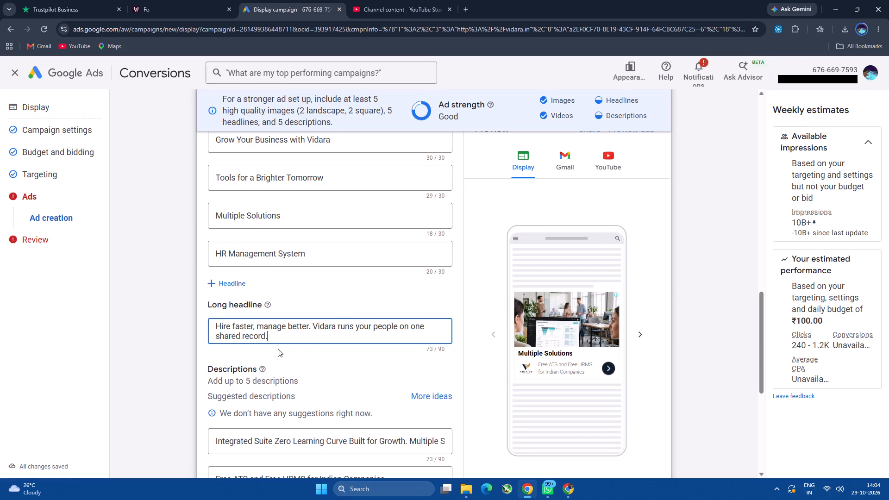
click(312, 349)
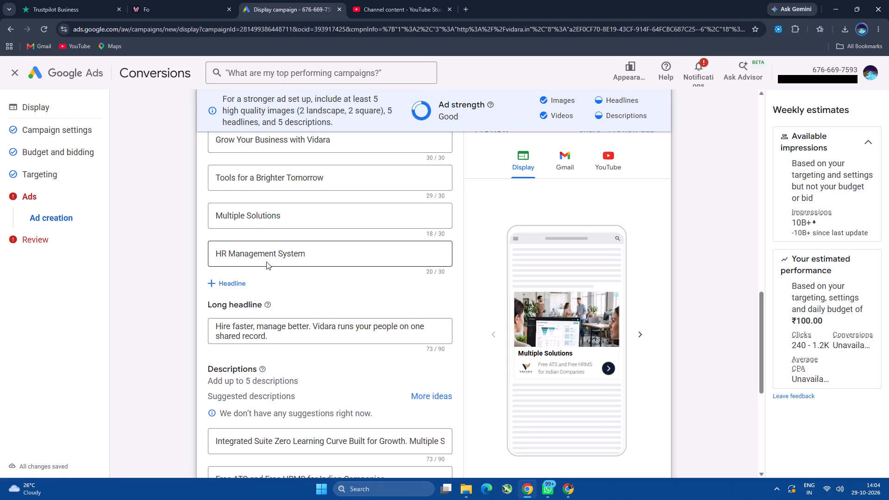
scroll(266, 262, down, 9)
scroll(331, 310, up, 1)
scroll(554, 431, down, 4)
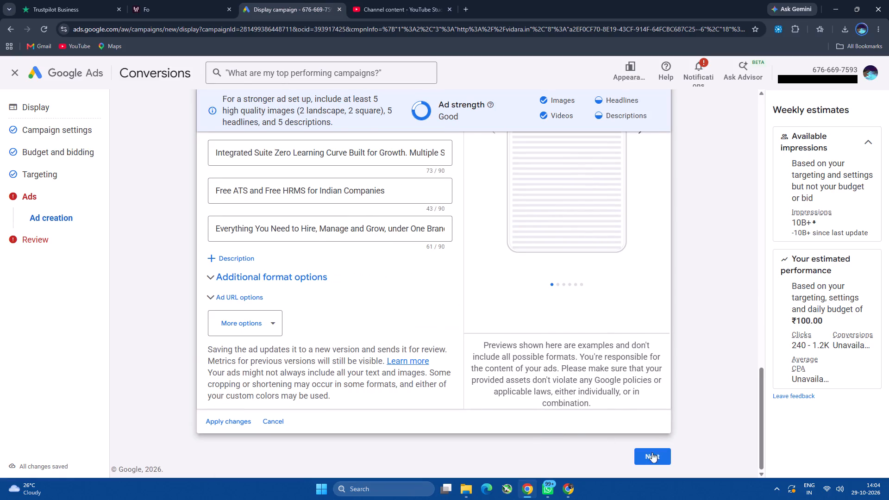
click(234, 420)
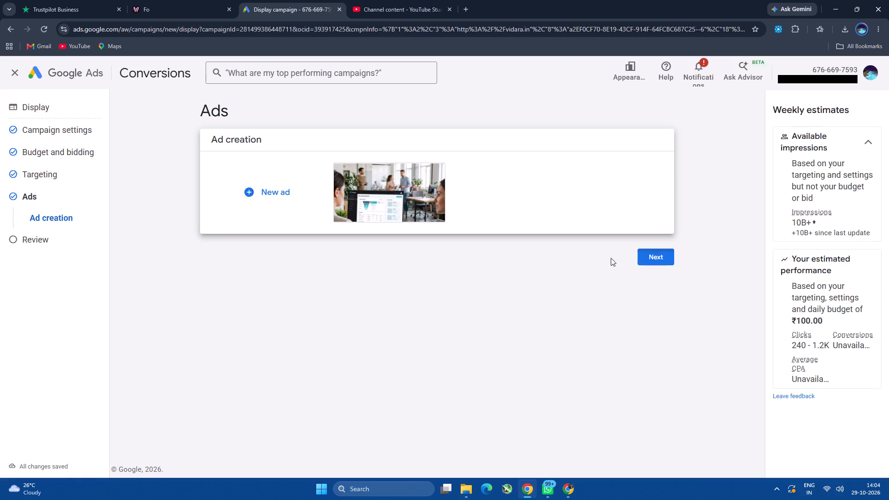
click(420, 194)
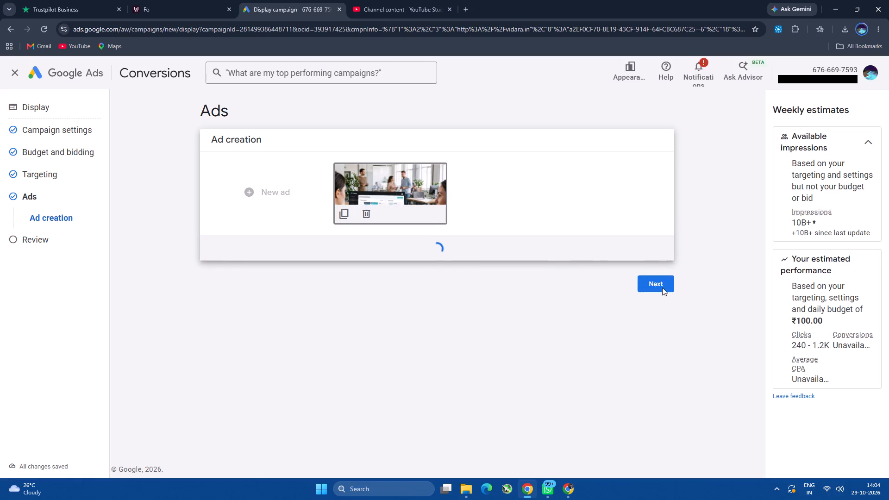
scroll(331, 268, down, 2)
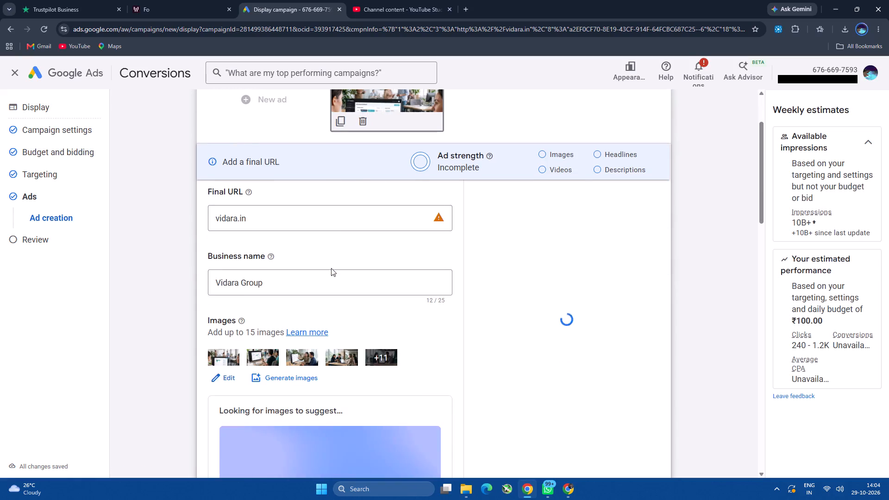
click(438, 219)
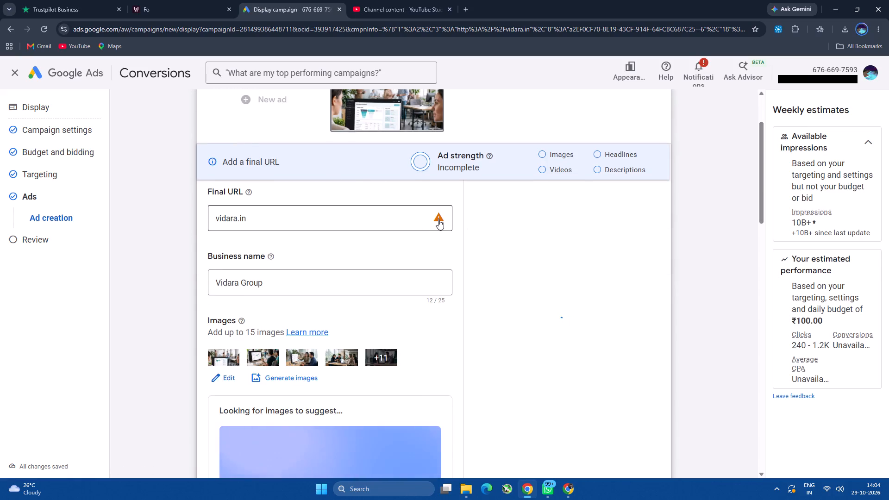
click(468, 3)
text(vida)
key(Return)
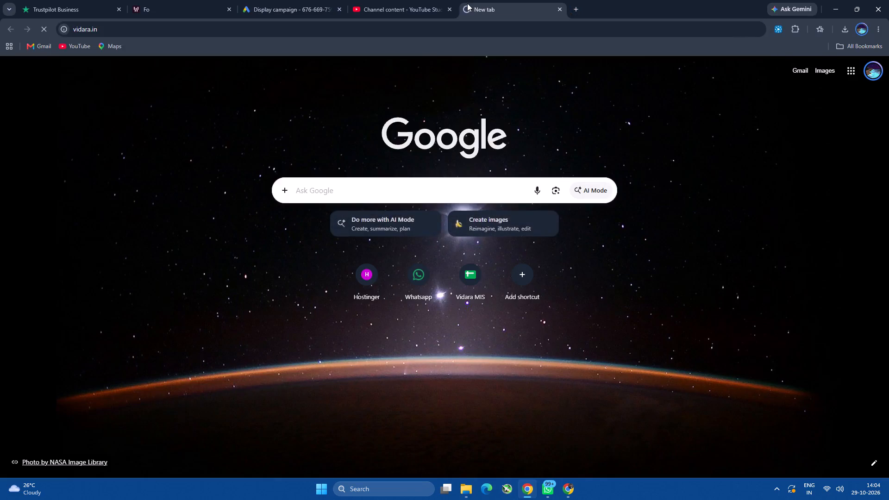
click(354, 34)
key(ctrl+a)
key(ctrl+c)
click(409, 0)
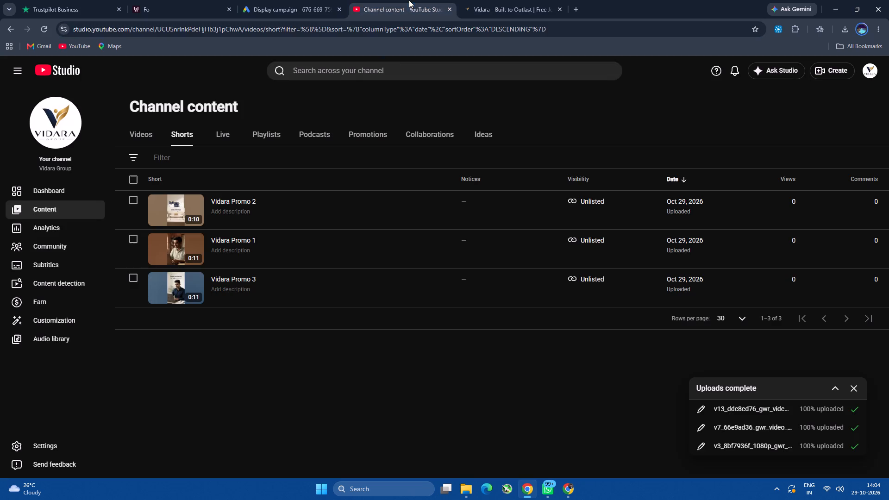
click(252, 0)
click(258, 220)
key(ctrl+a)
key(ctrl+v)
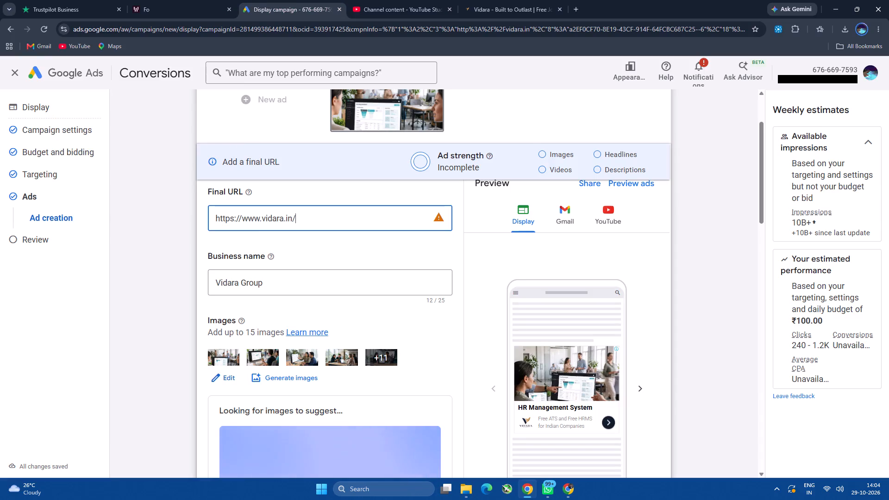
click(260, 239)
Continue from the edited ad to the campaign review and look over its summary.
scroll(431, 244, down, 4)
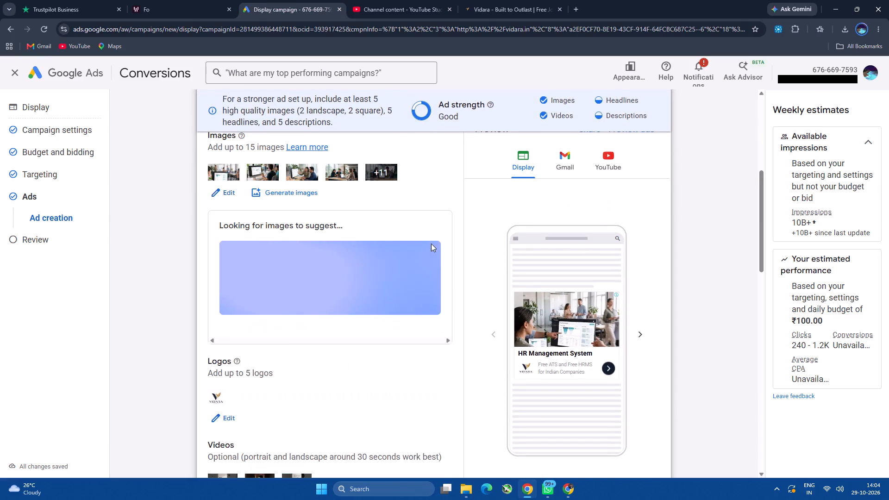
scroll(431, 244, down, 13)
scroll(431, 347, up, 1)
scroll(429, 353, down, 12)
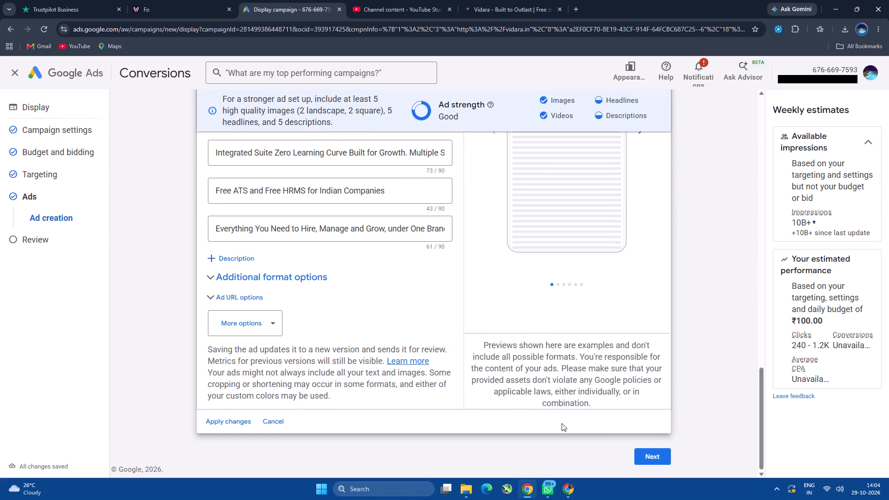
click(653, 460)
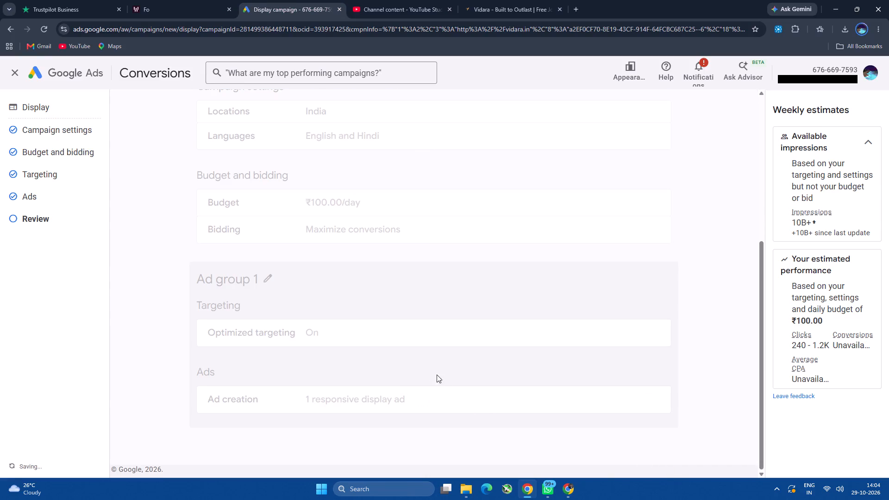
scroll(443, 310, up, 1)
scroll(444, 310, down, 1)
scroll(444, 310, up, 6)
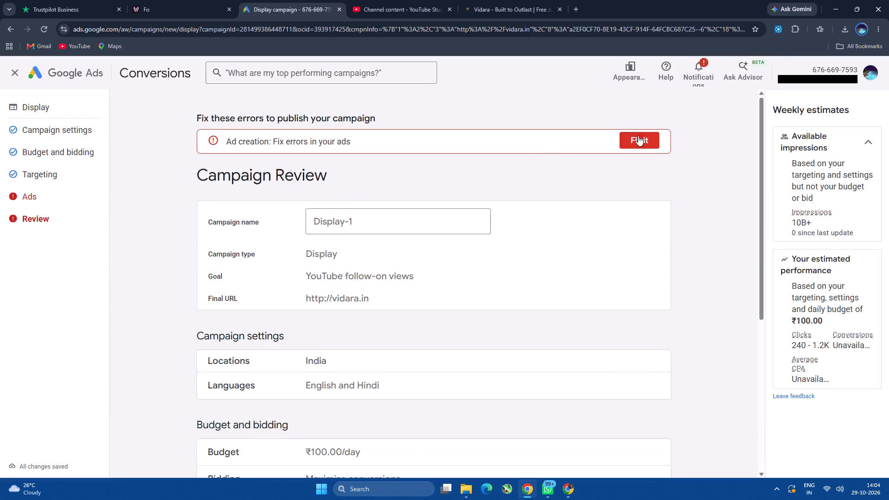
Open the ad flagged for errors and examine its long headline field and the help note about long headlines.
click(649, 136)
click(378, 209)
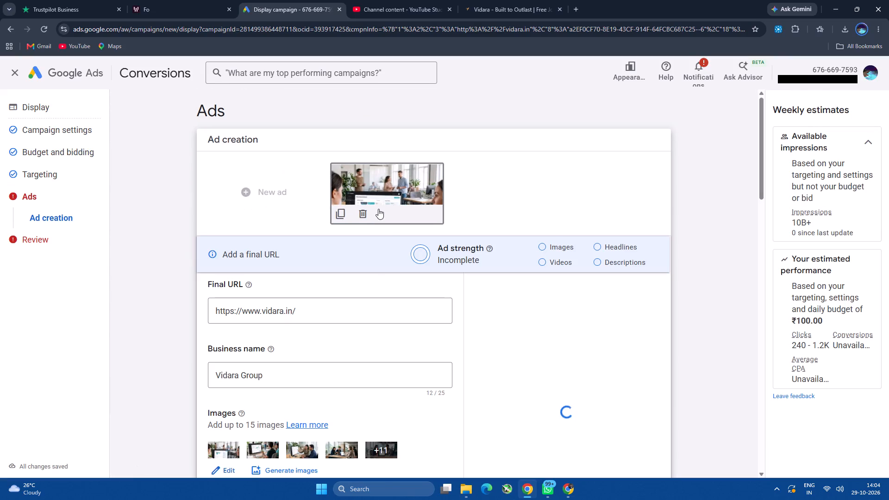
scroll(417, 326, down, 20)
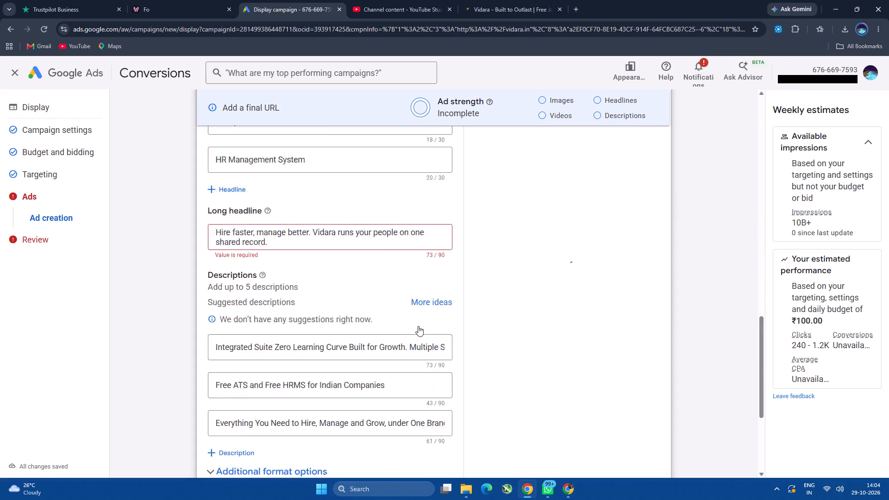
scroll(418, 326, down, 1)
scroll(418, 326, up, 3)
click(270, 242)
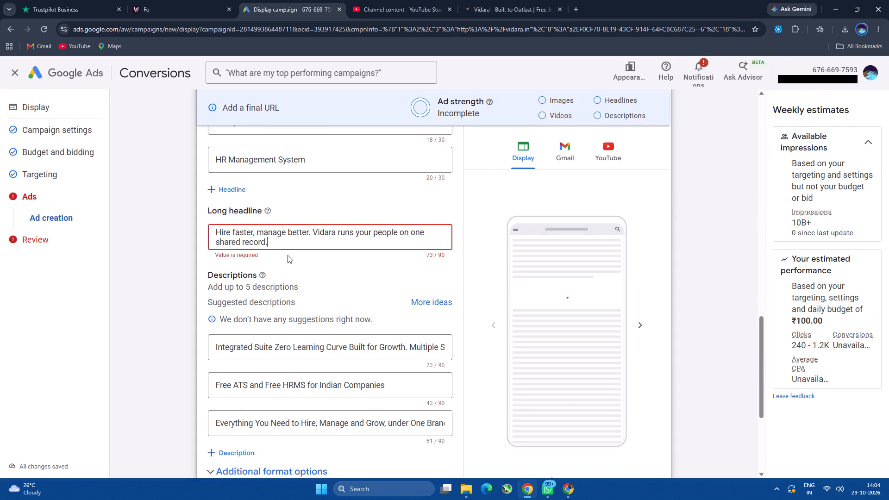
click(253, 257)
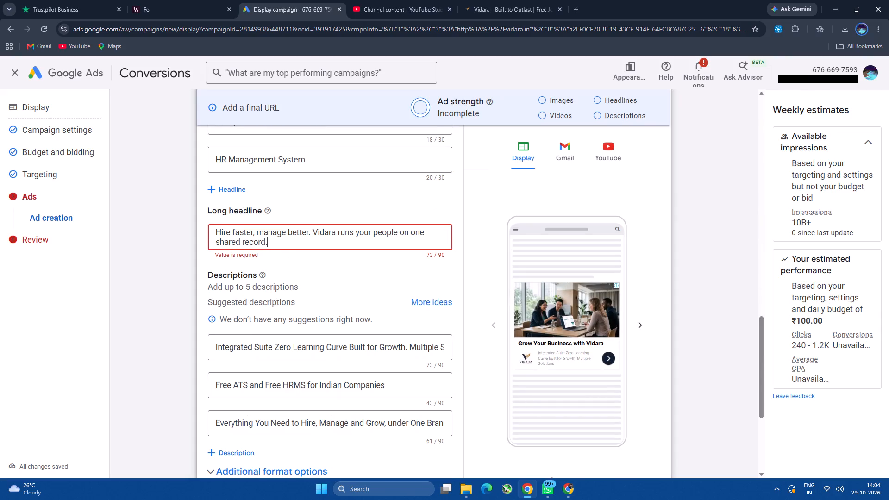
click(248, 254)
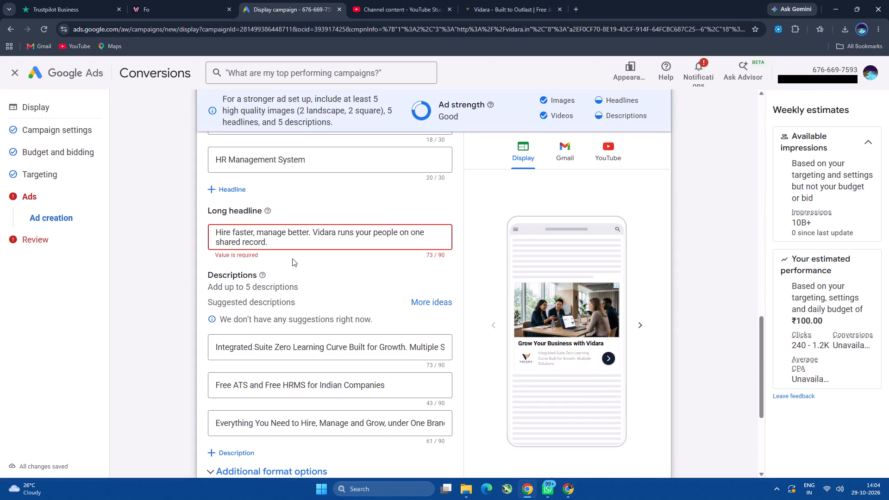
click(260, 257)
click(320, 248)
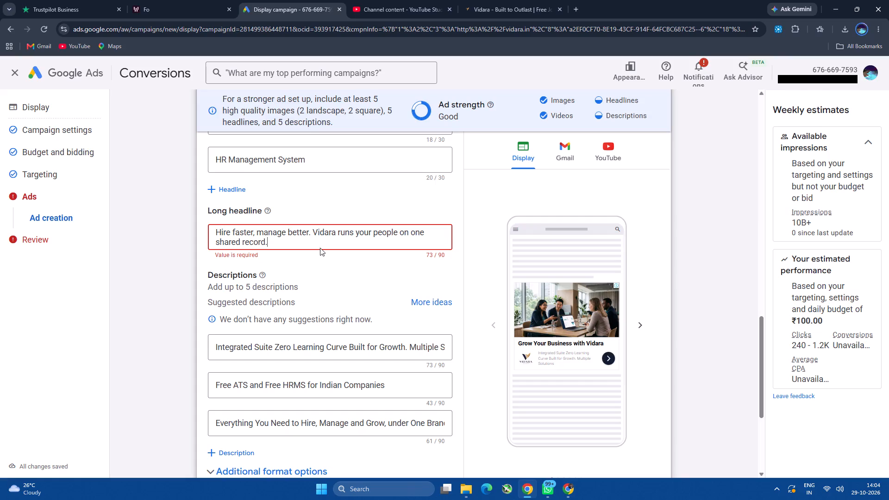
key(Return)
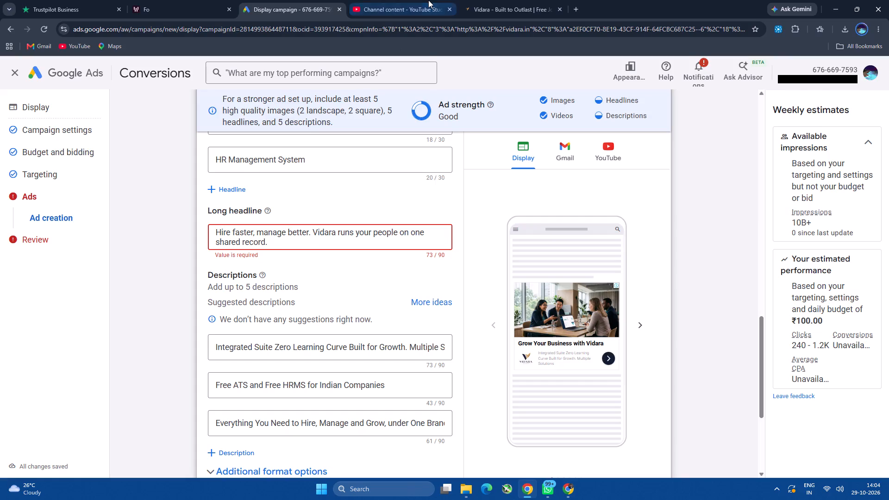
click(269, 207)
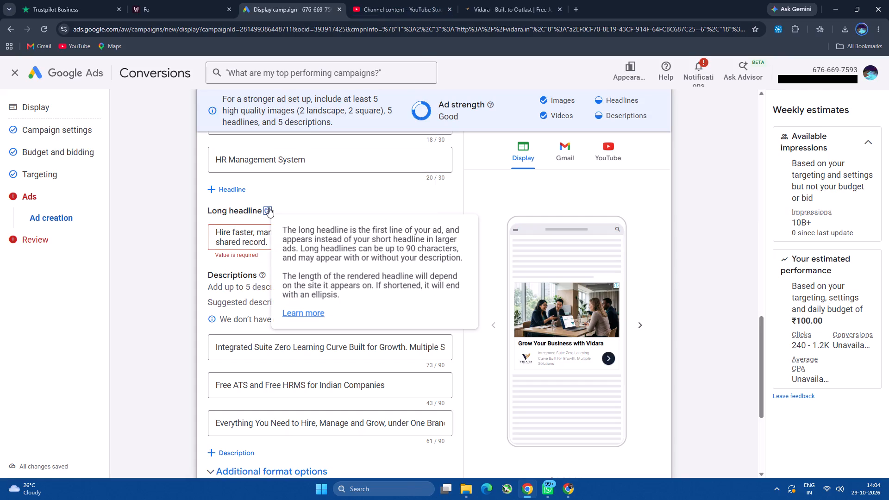
click(201, 255)
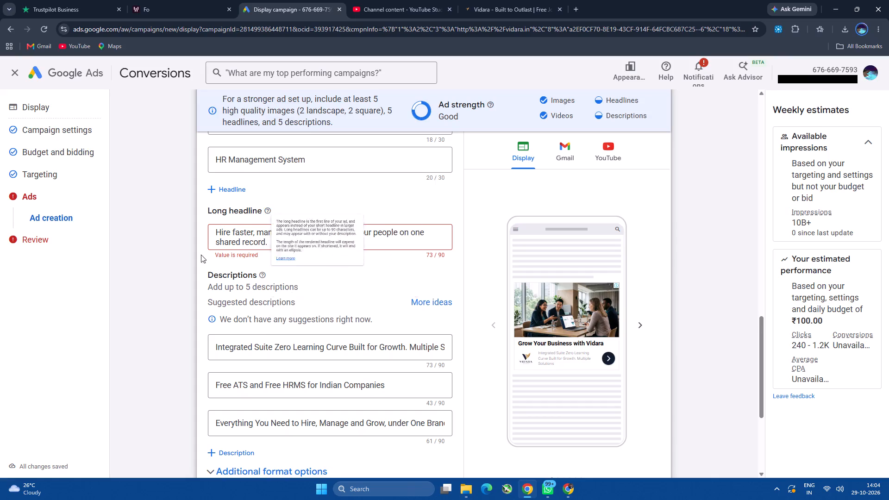
Apply the changes to the responsive display ad.
scroll(343, 266, down, 8)
drag(203, 428, 207, 425)
click(218, 424)
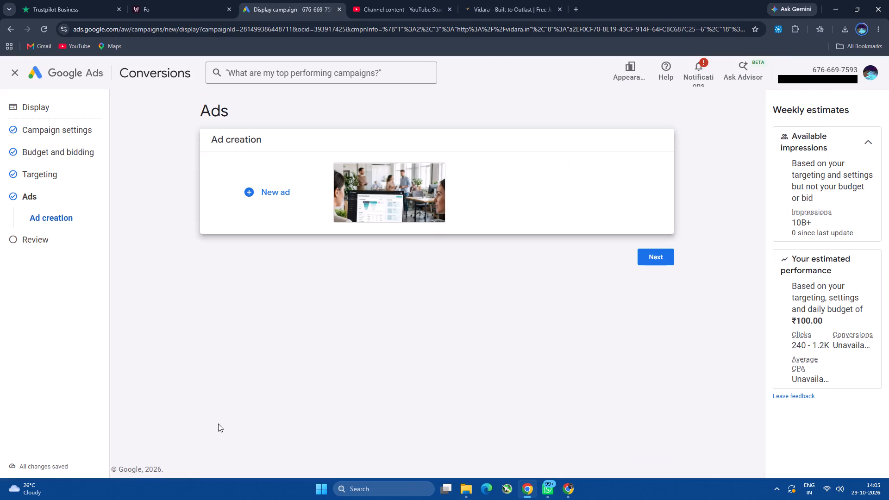
Reopen the ad to check its final URL, images and descriptions, and continue to the campaign review.
click(413, 175)
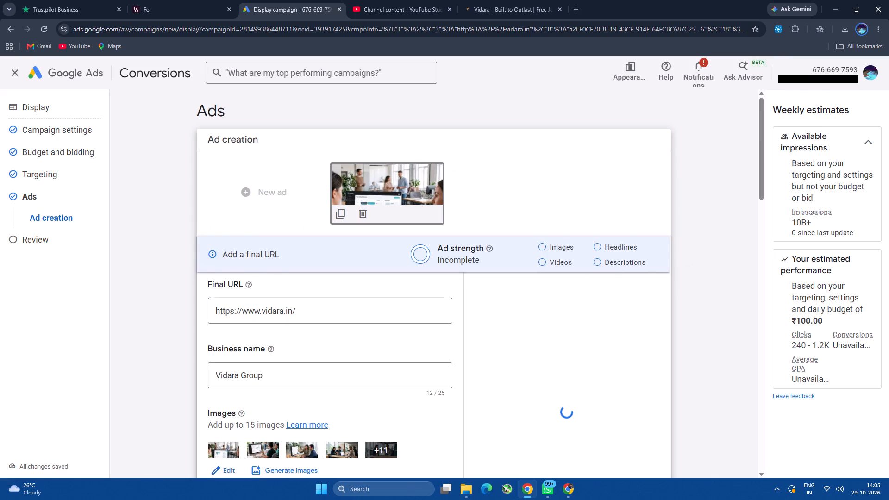
scroll(565, 306, down, 1)
scroll(565, 306, up, 1)
scroll(165, 197, down, 3)
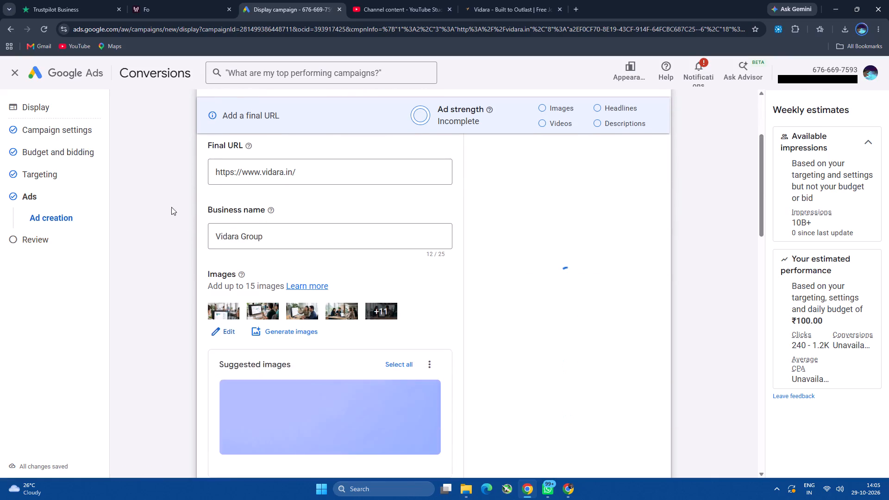
scroll(269, 245, down, 14)
scroll(589, 377, up, 1)
scroll(589, 378, down, 10)
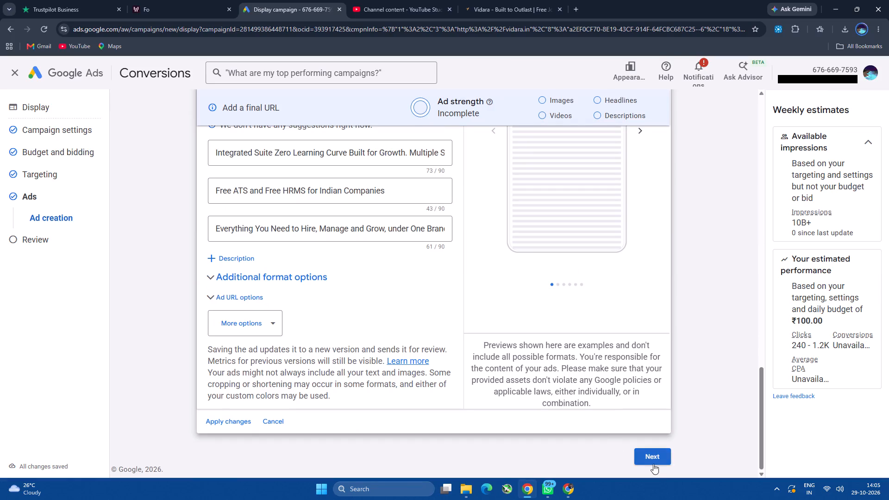
click(653, 464)
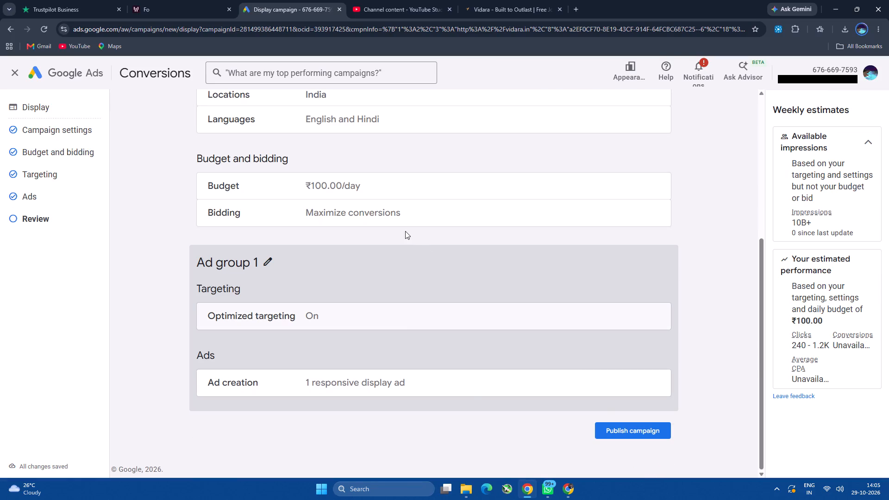
Rename the campaign as "Vidara Promo" in the campaign review.
scroll(354, 222, up, 4)
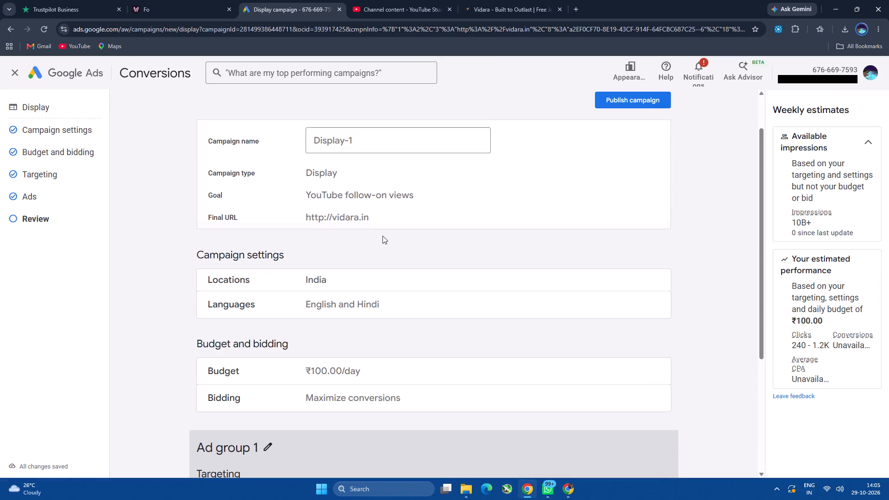
click(345, 195)
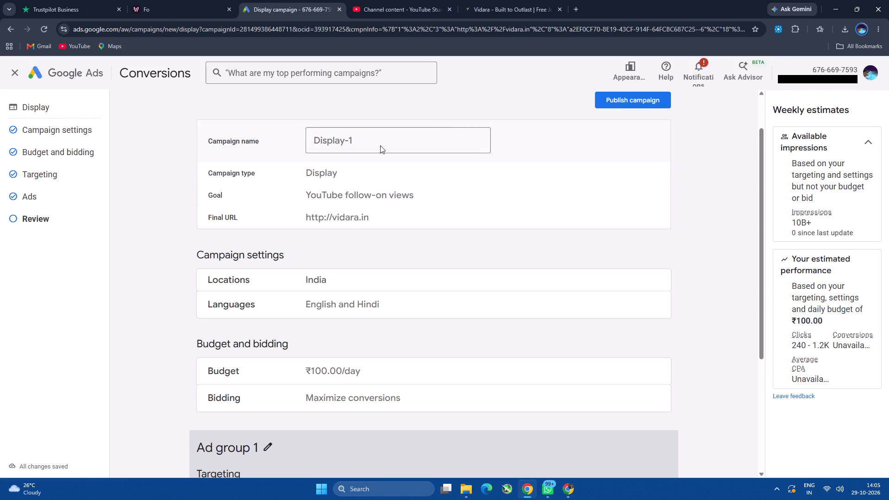
click(403, 131)
key(BackSpace)
key(BackSpace)
key(BackSpace)
key(BackSpace)
key(BackSpace)
key(BackSpace)
key(BackSpace)
key(BackSpace)
key(BackSpace)
key(BackSpace)
key(BackSpace)
key(BackSpace)
key(BackSpace)
key(BackSpace)
key(BackSpace)
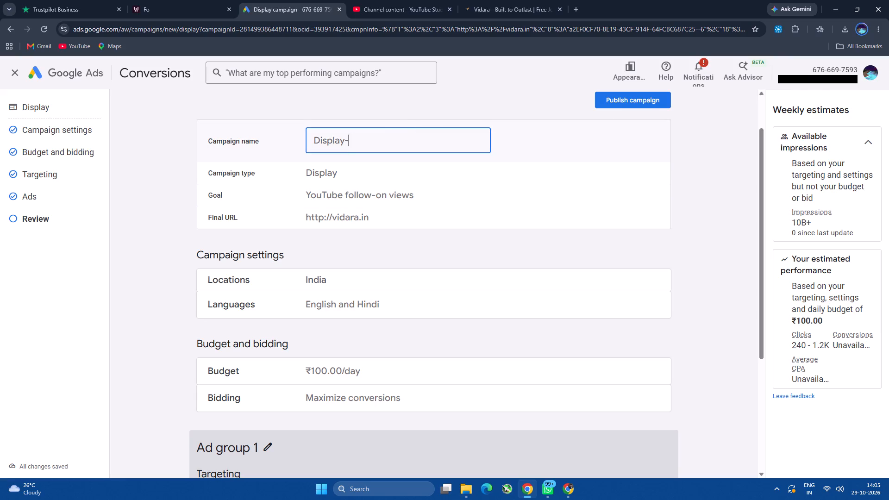
text(Vidara E)
key(BackSpace)
text(Promo)
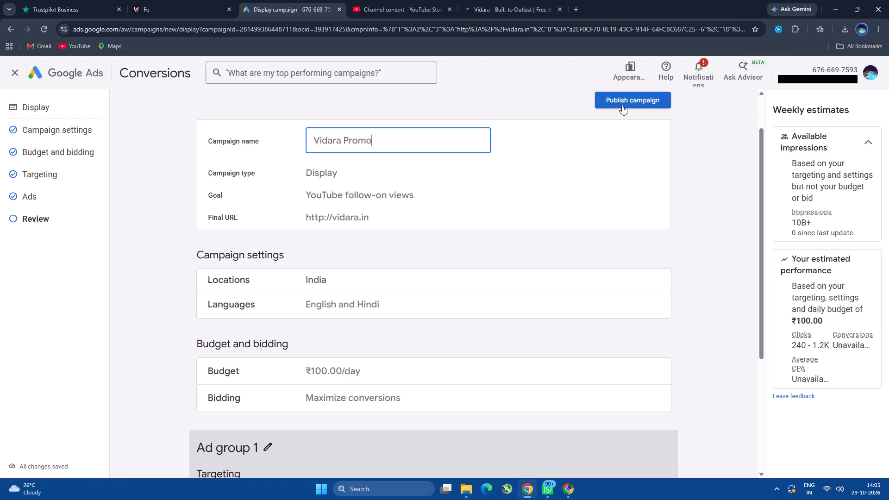
Check the campaign's location and language settings, budget and bidding, and targeting pages before publishing.
scroll(234, 178, up, 2)
click(40, 121)
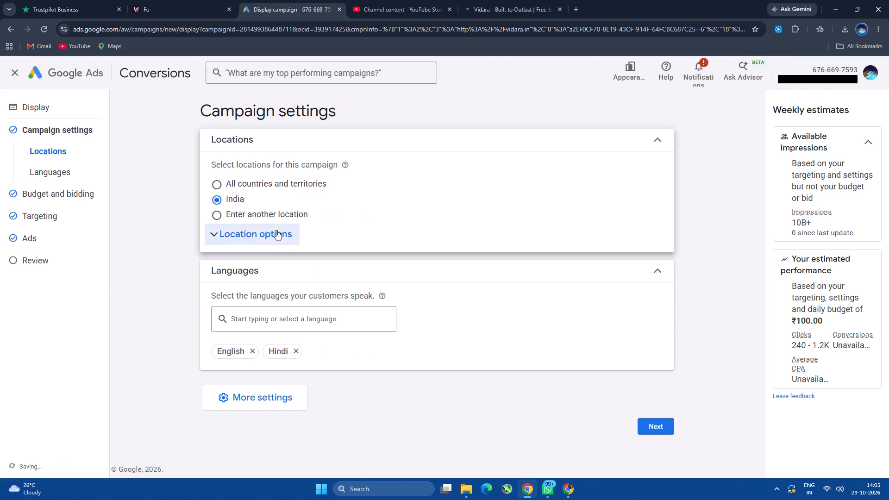
click(43, 151)
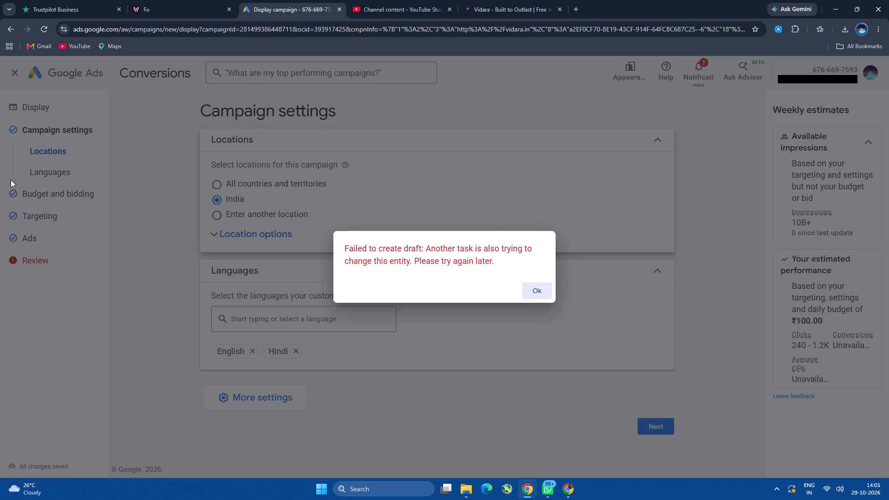
click(553, 297)
click(540, 292)
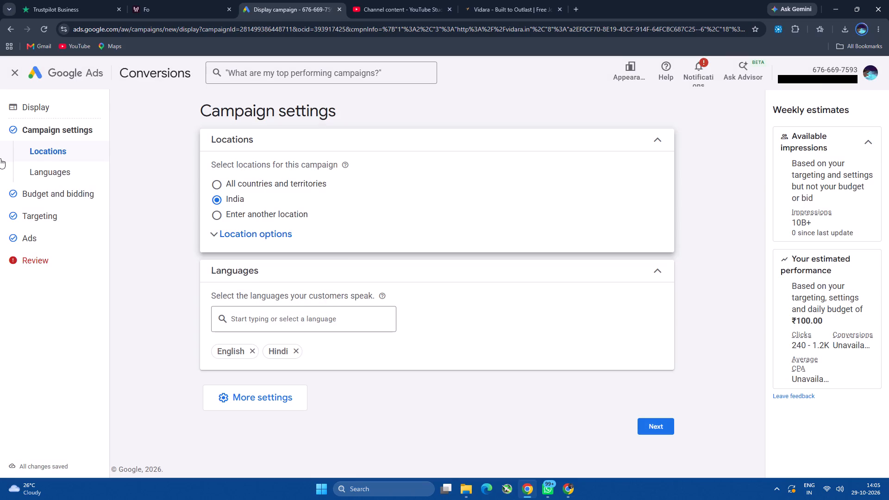
click(42, 194)
click(52, 173)
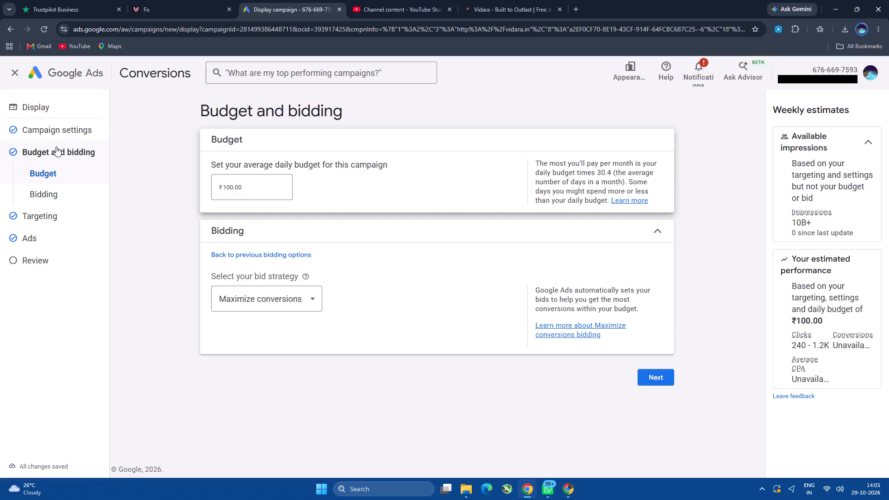
click(57, 137)
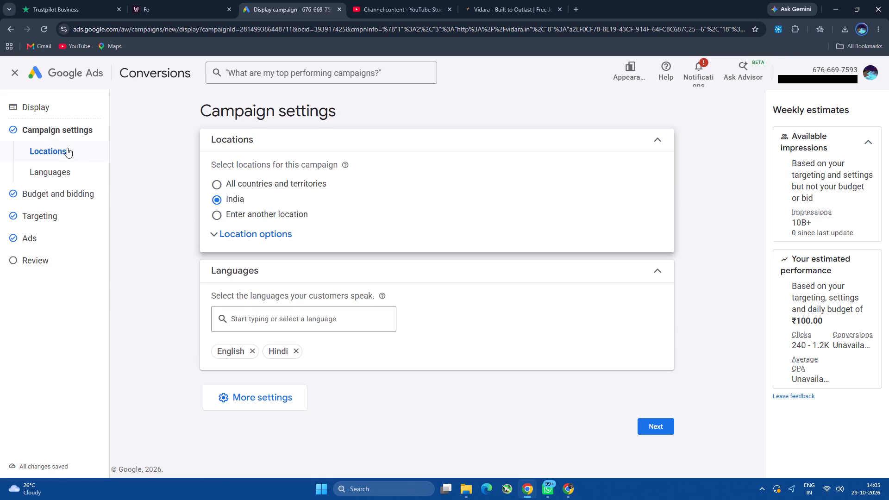
click(66, 131)
click(56, 110)
click(55, 109)
click(44, 216)
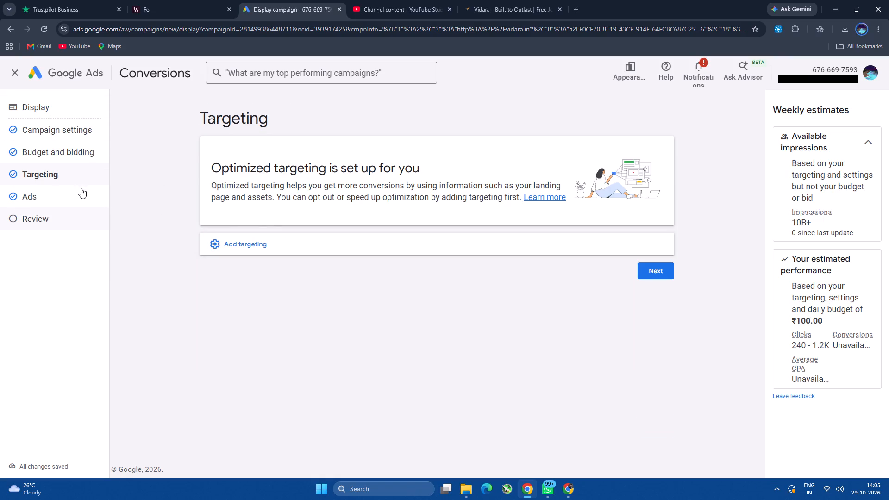
Return to the campaign review and publish the Vidara Promo campaign.
click(41, 217)
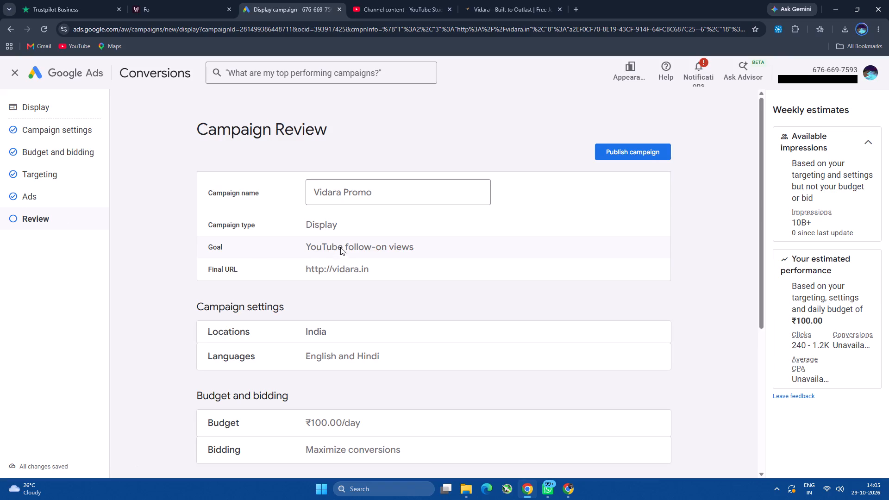
click(613, 156)
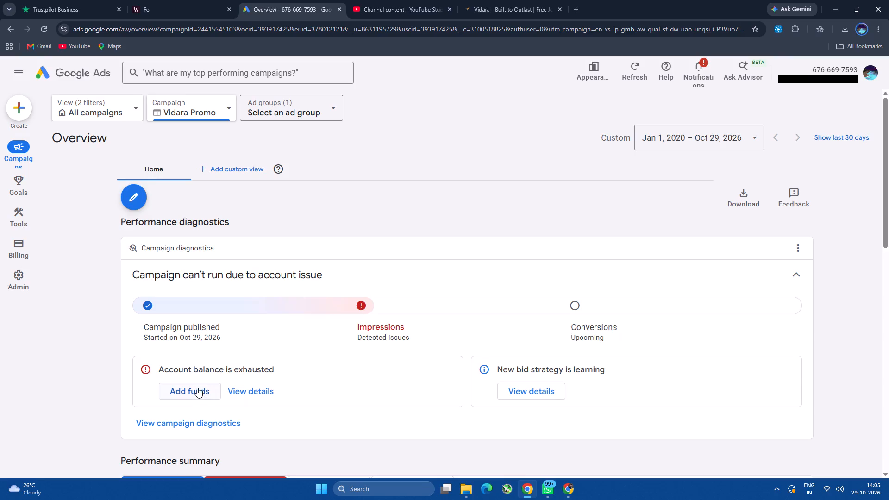
Submit a request to add ₹500 to the exhausted account balance, with UPI QR code as the payment method.
click(197, 389)
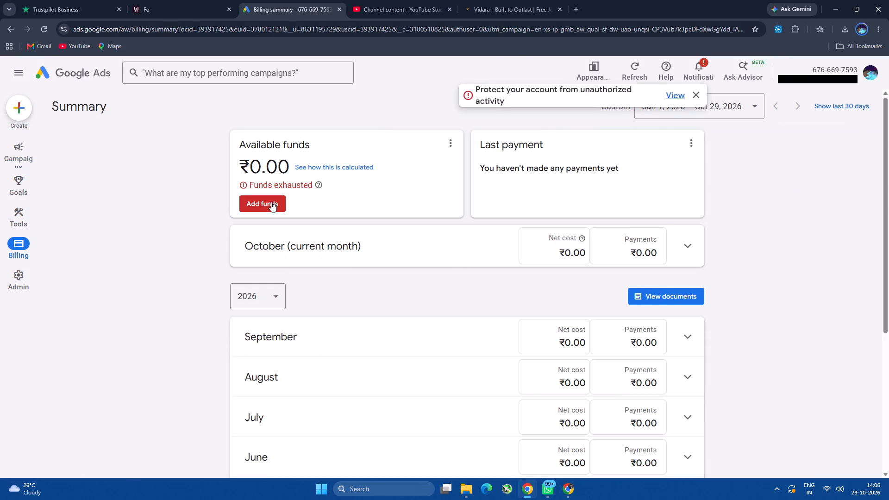
click(270, 202)
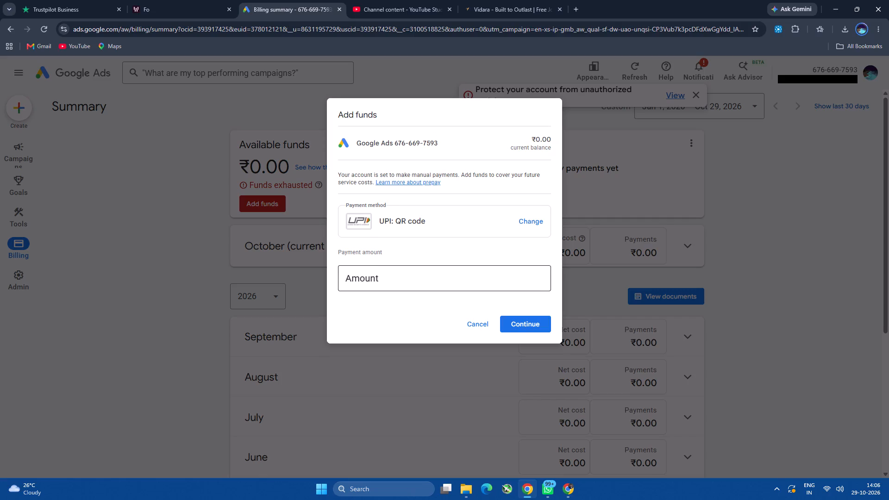
click(384, 280)
text(100)
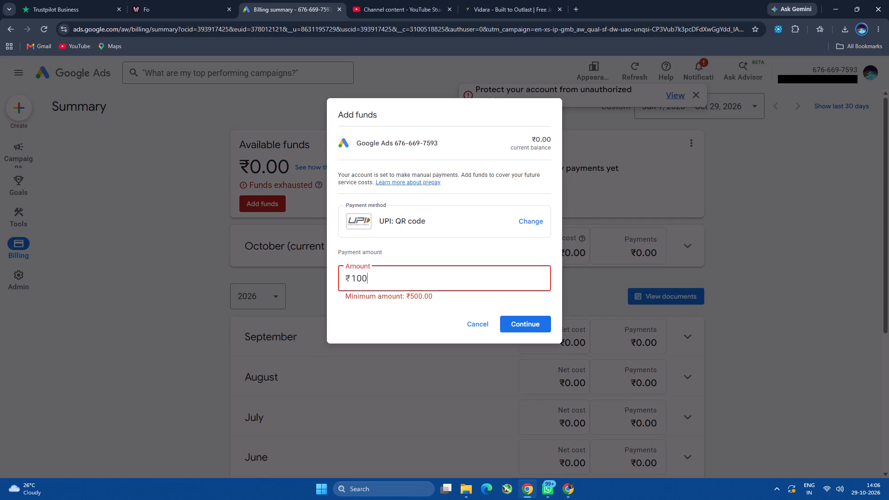
key(BackSpace)
key(BackSpace)
key(BackSpace)
text(500)
click(531, 326)
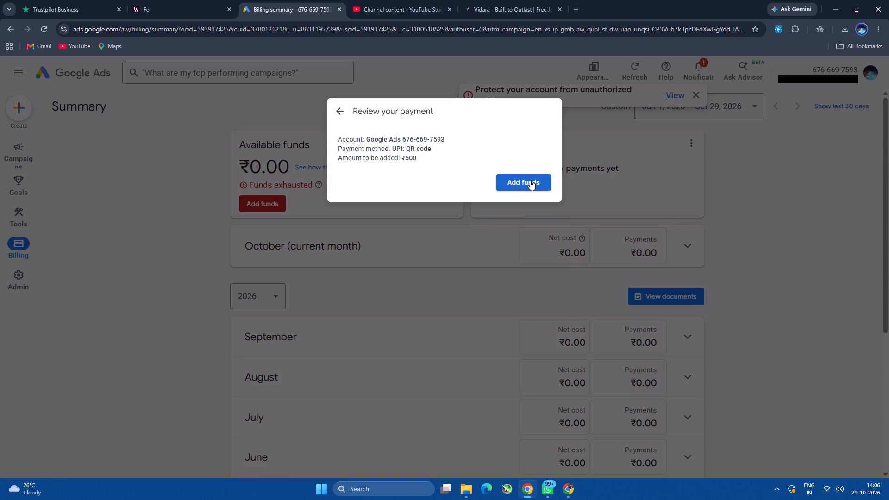
click(530, 180)
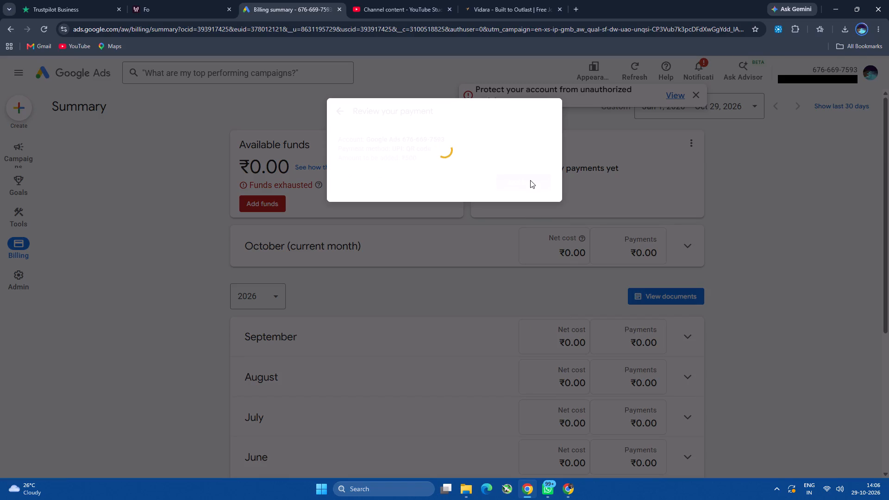
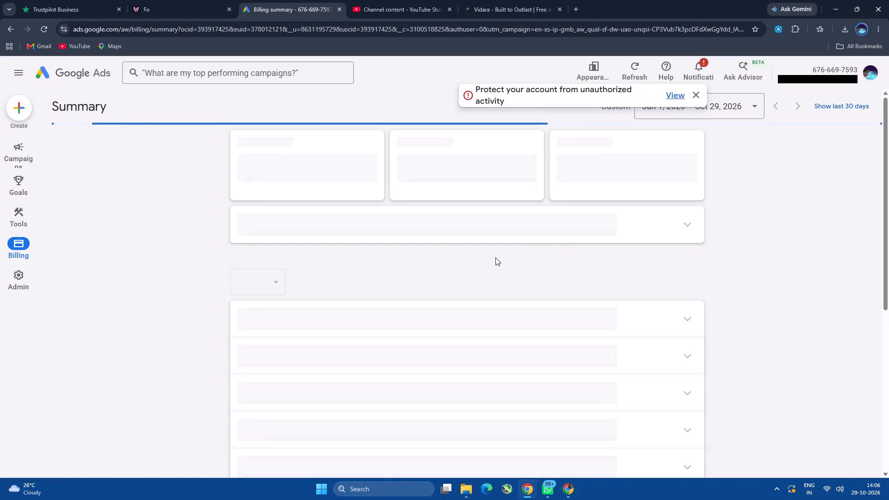
Open the account's security suggestions and start an invitation for a second administrator from there.
scroll(408, 260, up, 4)
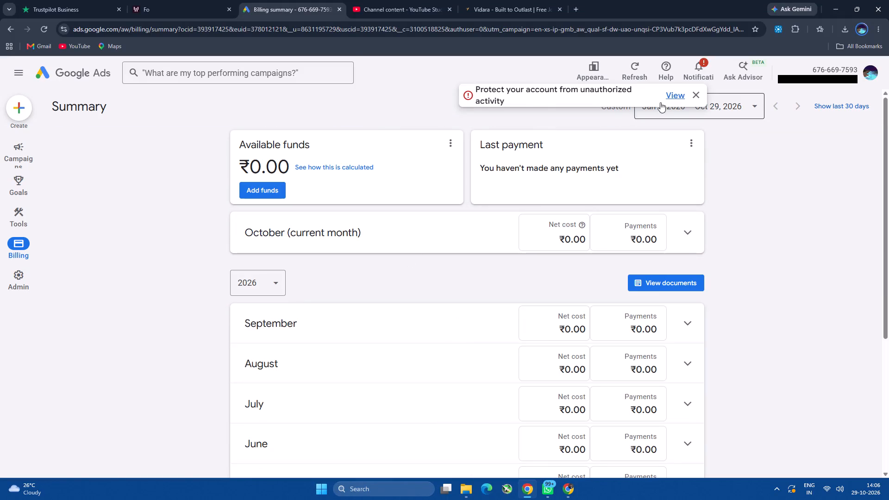
click(676, 95)
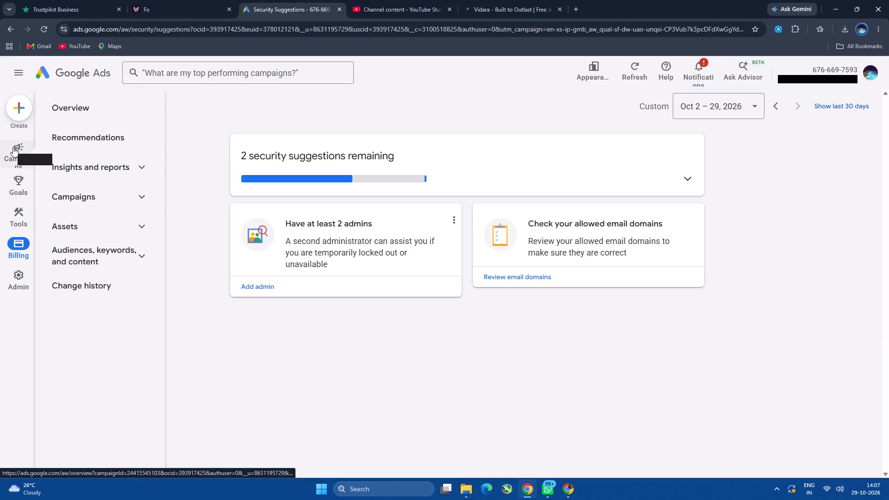
click(310, 223)
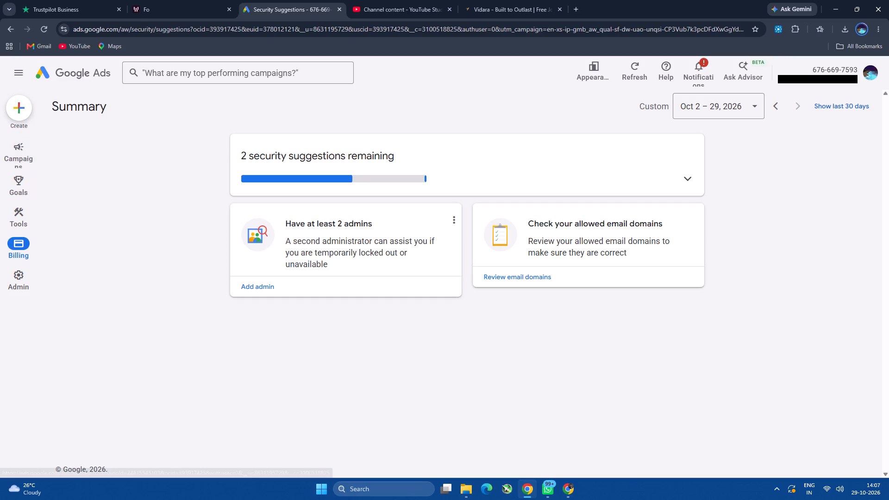
click(255, 287)
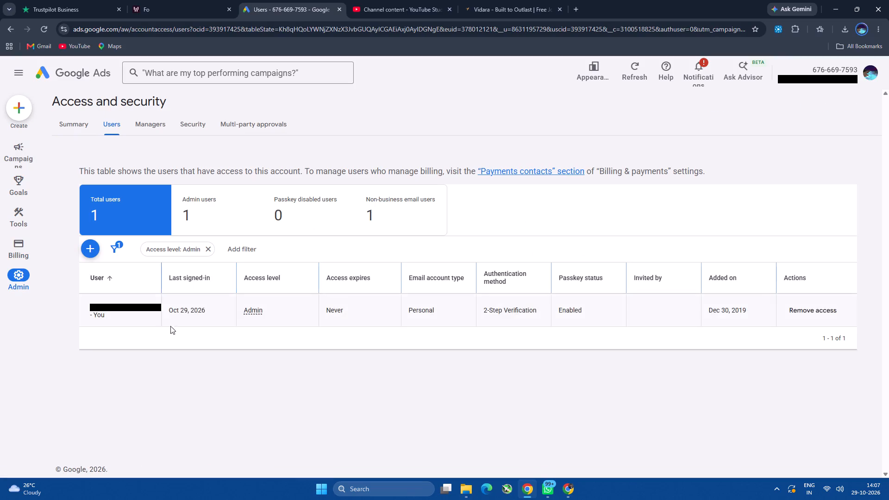
click(82, 244)
click(90, 244)
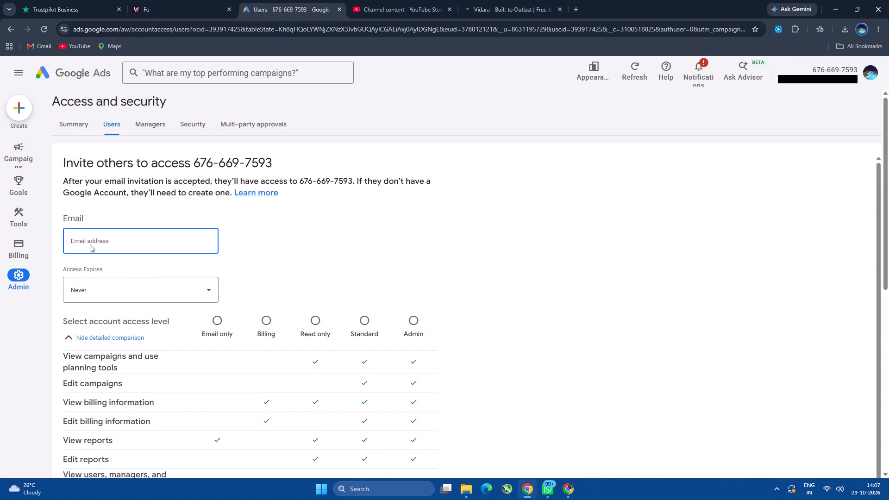
Enter the invitee's email address, keep access expiry at Never, choose the Admin access level and send the invitation.
text(sa)
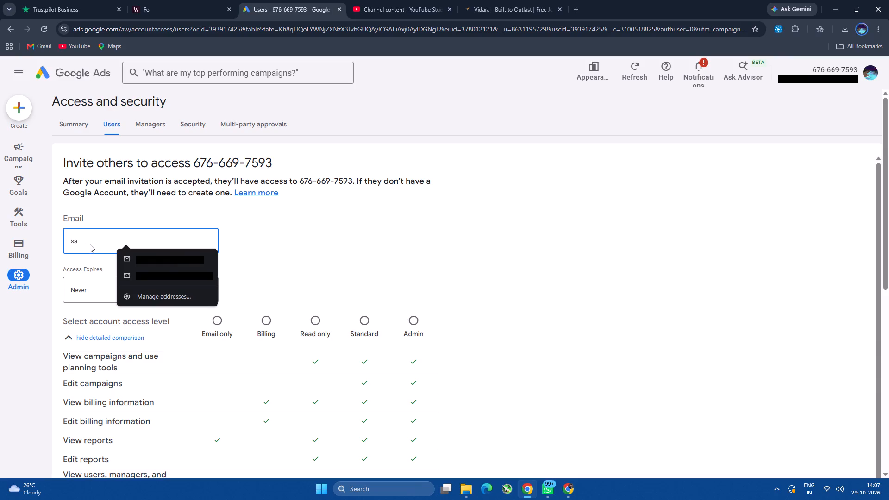
click(181, 276)
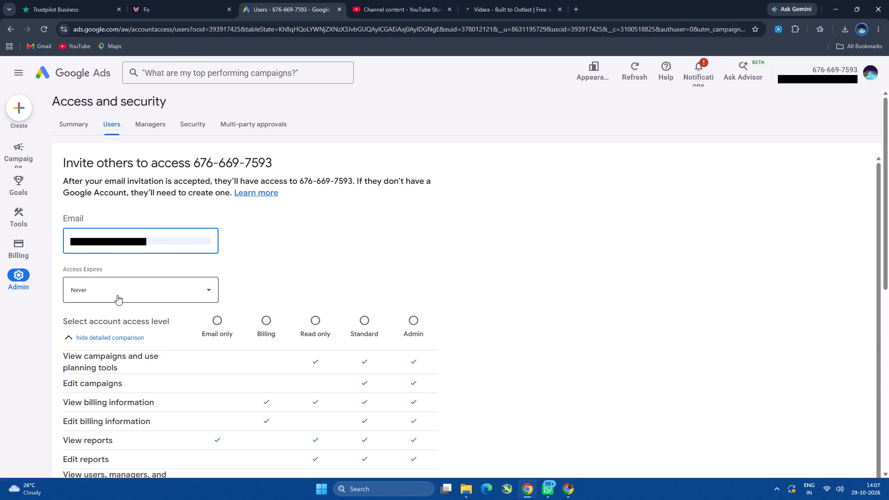
click(117, 295)
click(286, 281)
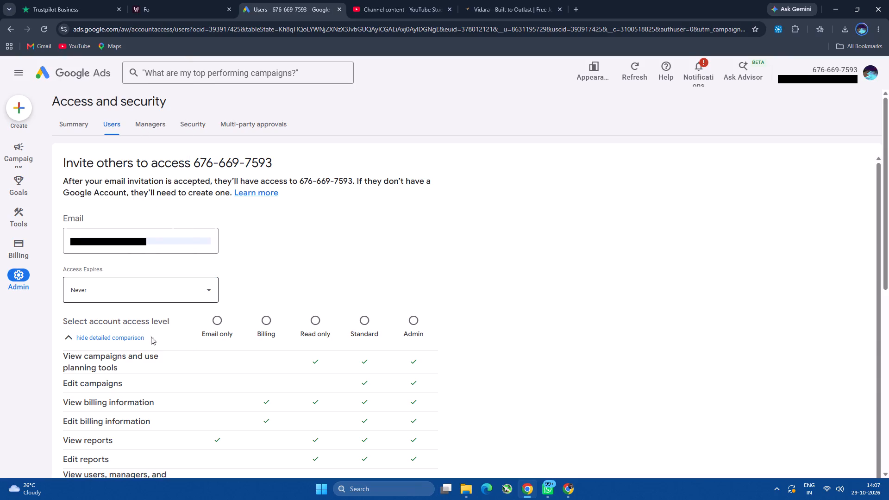
click(216, 323)
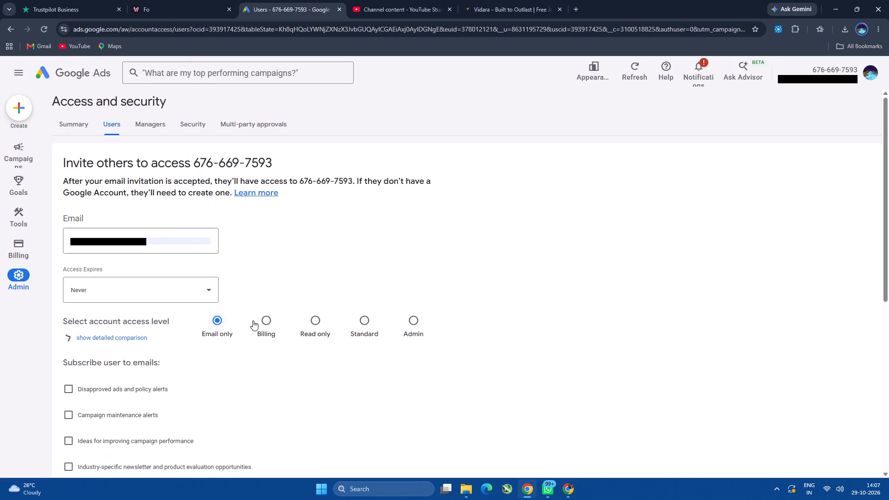
click(277, 321)
click(408, 324)
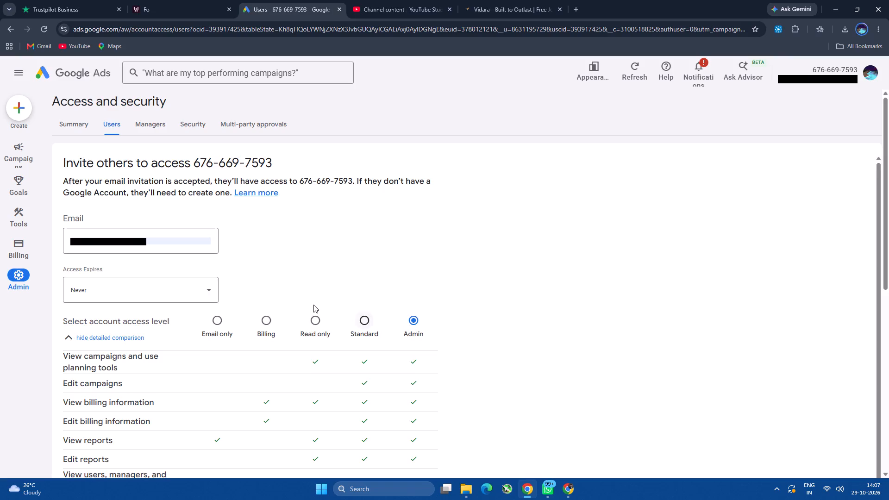
scroll(313, 305, down, 4)
scroll(305, 344, down, 4)
click(88, 374)
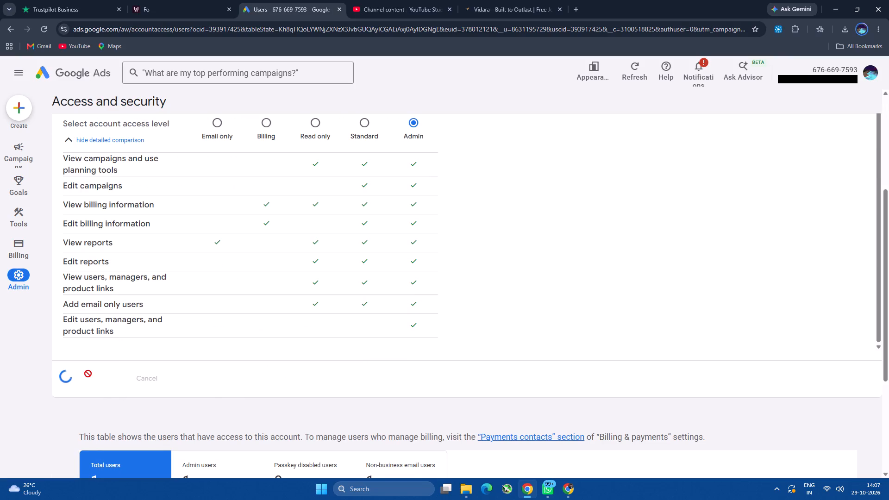
scroll(198, 348, down, 4)
scroll(199, 348, up, 1)
scroll(199, 348, down, 1)
scroll(199, 348, up, 6)
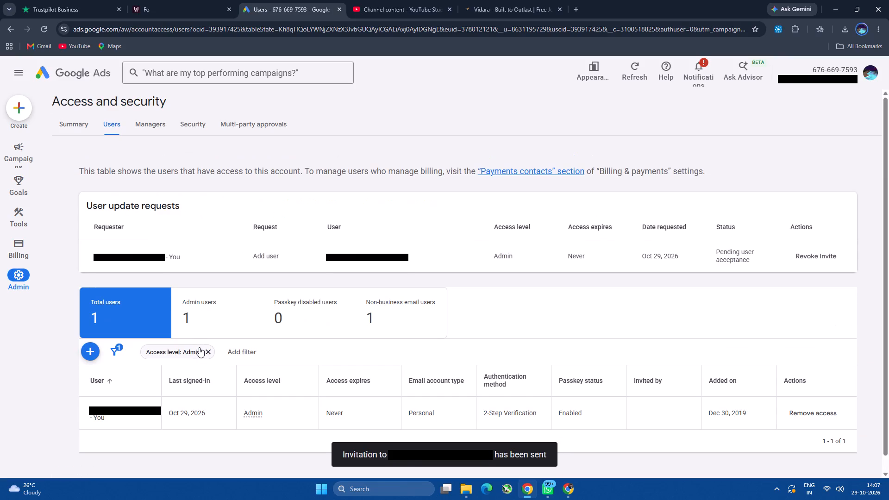
scroll(184, 194, up, 5)
Reload the Vidara Promo campaign overview and examine the campaign diagnostics details.
click(10, 147)
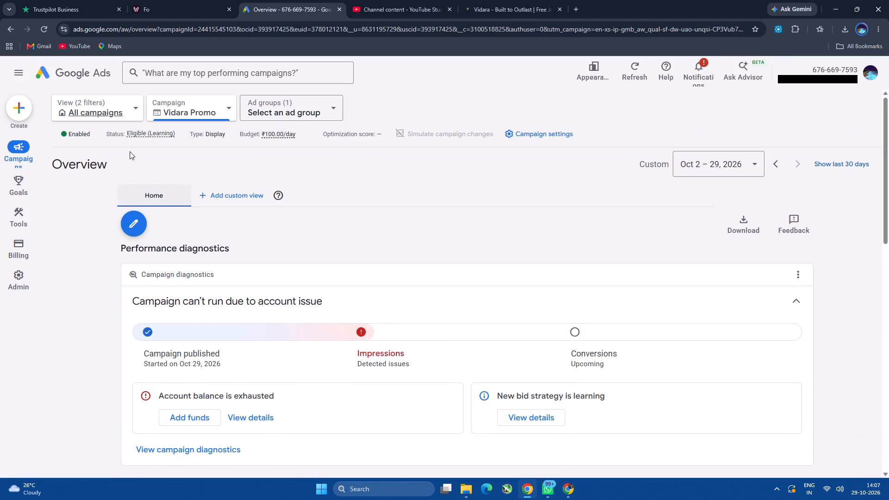
click(44, 31)
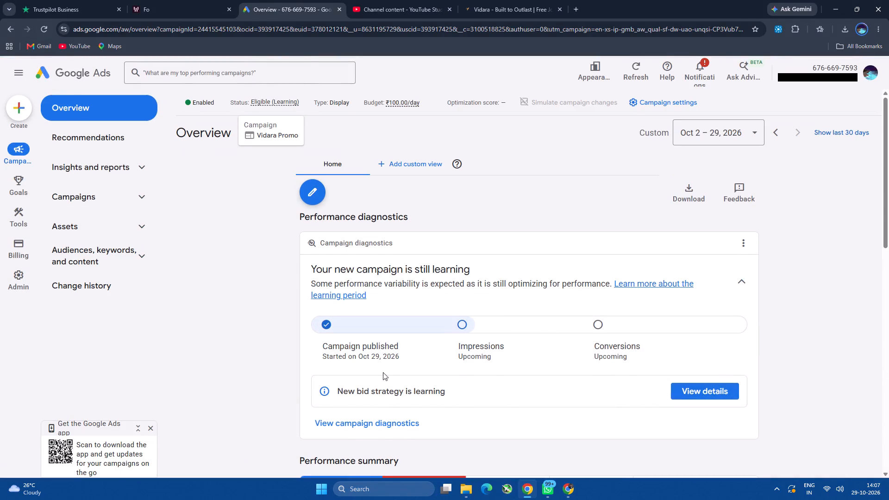
click(696, 392)
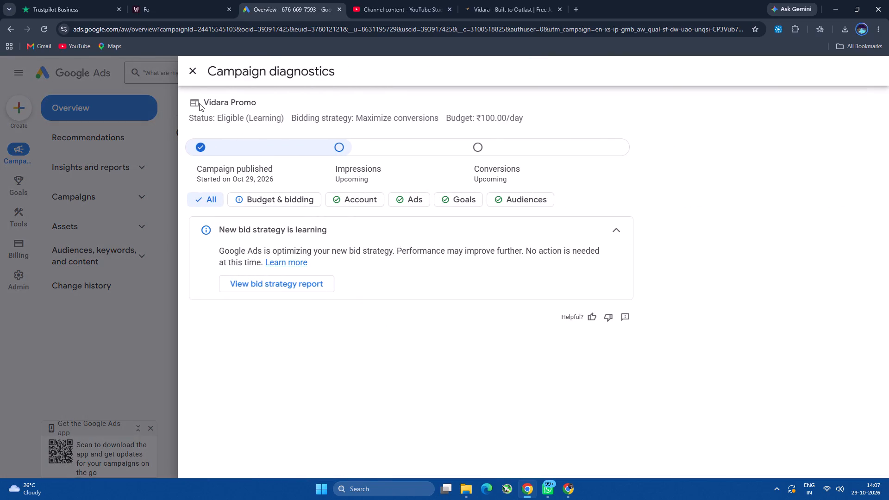
click(196, 73)
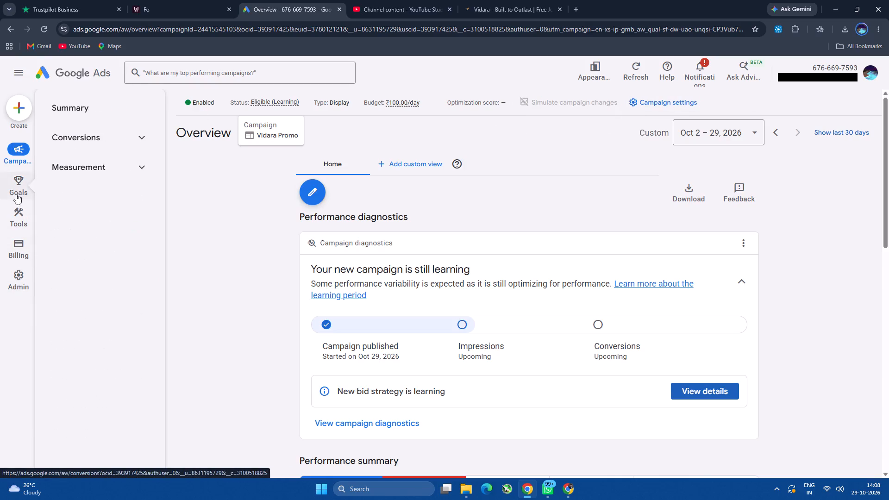
click(93, 144)
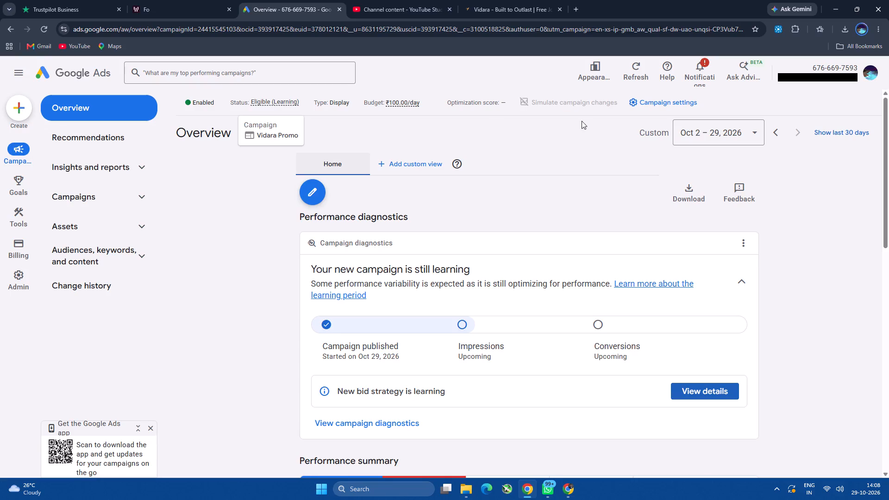
Close the Google Ads, YouTube Studio and Vidara website pages.
click(144, 2)
click(307, 0)
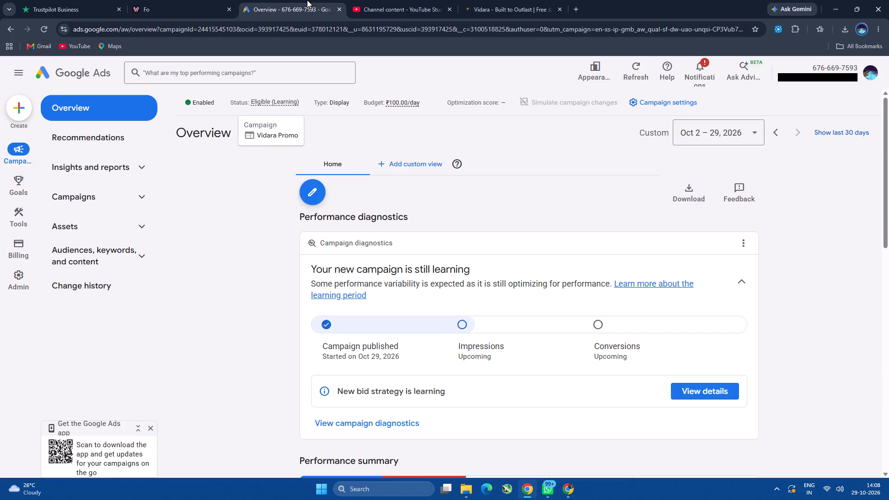
click(338, 6)
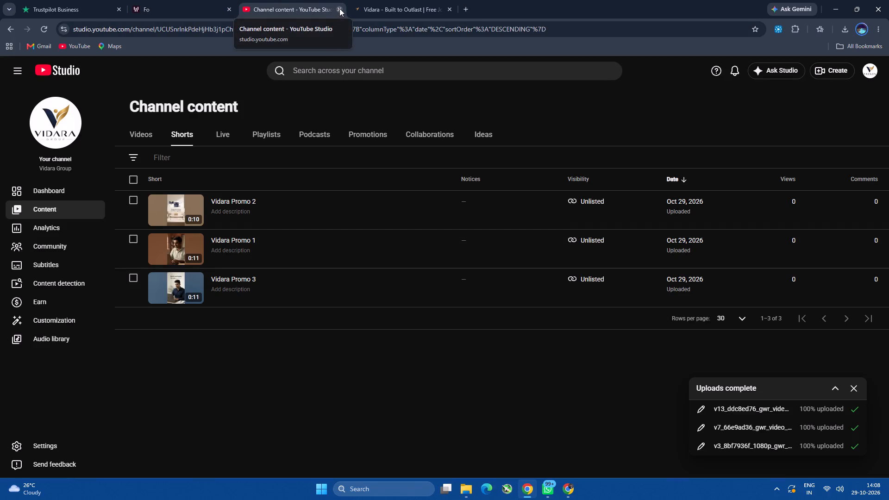
click(339, 8)
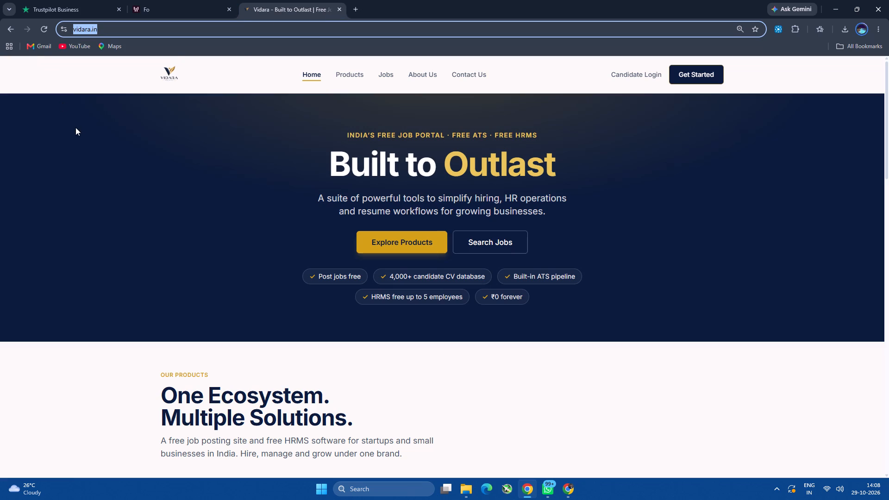
drag(78, 131, 83, 121)
click(337, 9)
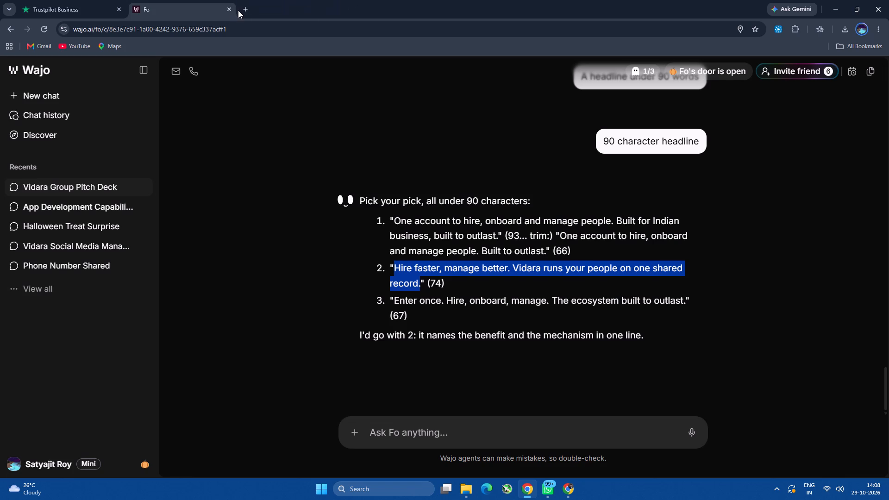
Open Google Analytics in a new browser page and review the property's home overview, including recent users, countries and page views.
click(239, 10)
text(ana)
key(Return)
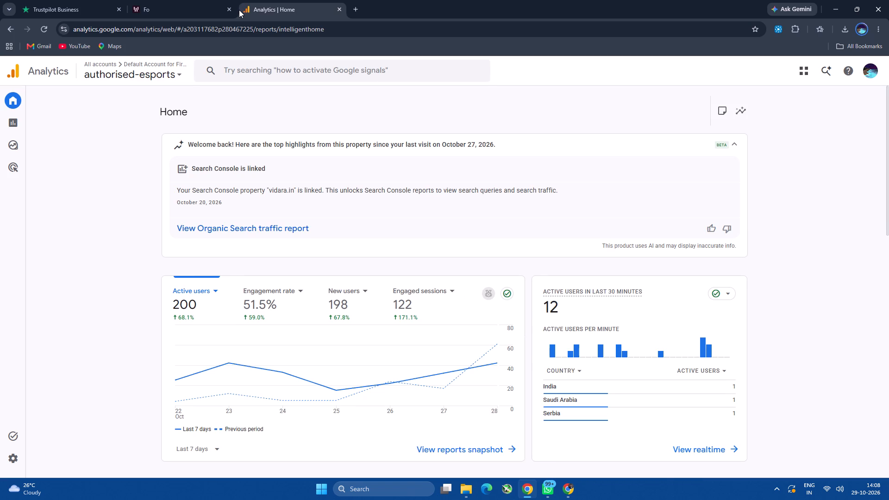
scroll(616, 261, down, 2)
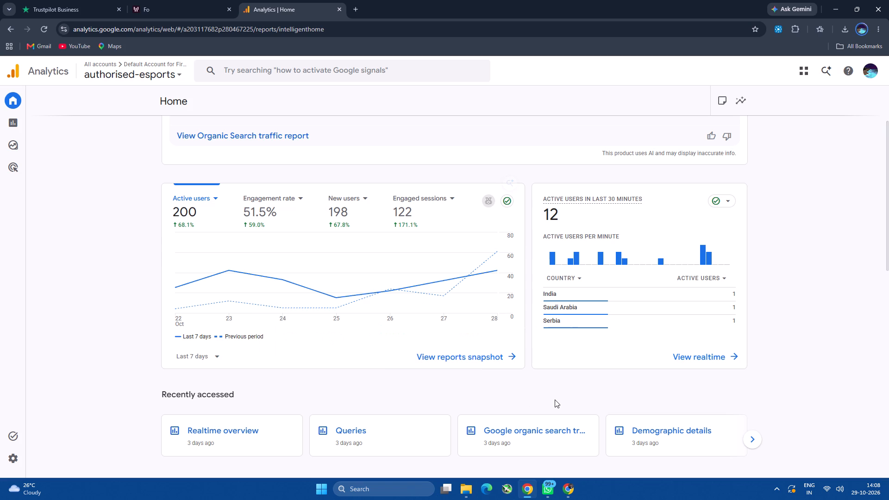
scroll(555, 400, down, 5)
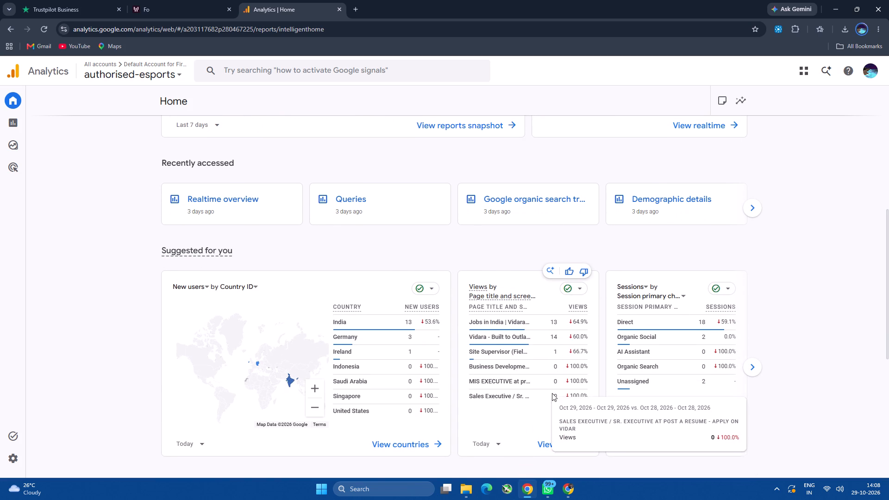
scroll(464, 341, up, 9)
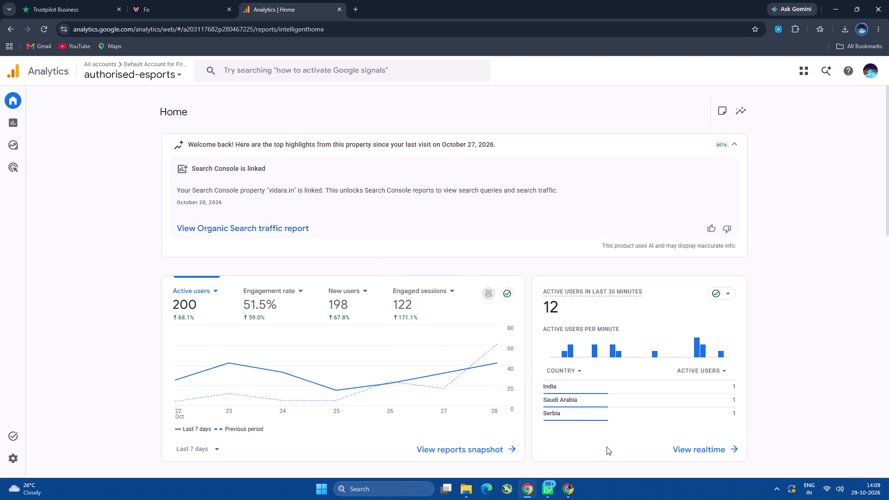
In Wajo's App Development chat, dictate and send a question about the Microsoft 365-like software's timeline from 9 or 10 November and its download links.
click(196, 0)
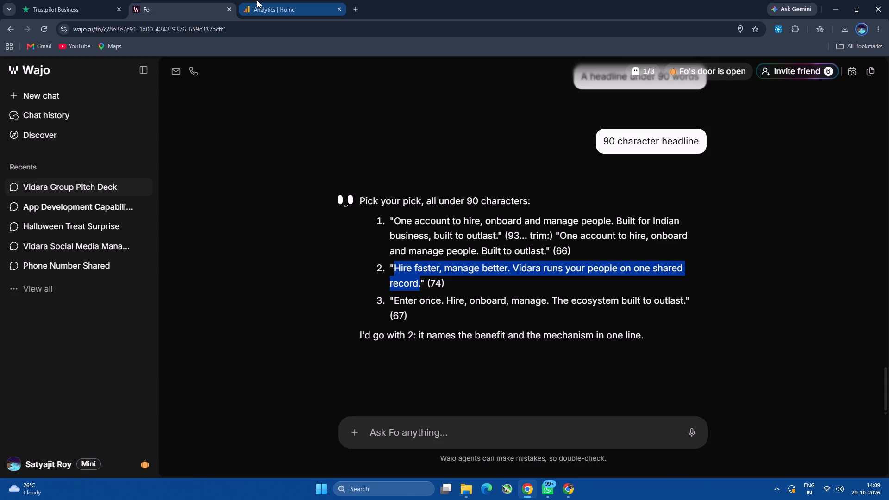
click(53, 207)
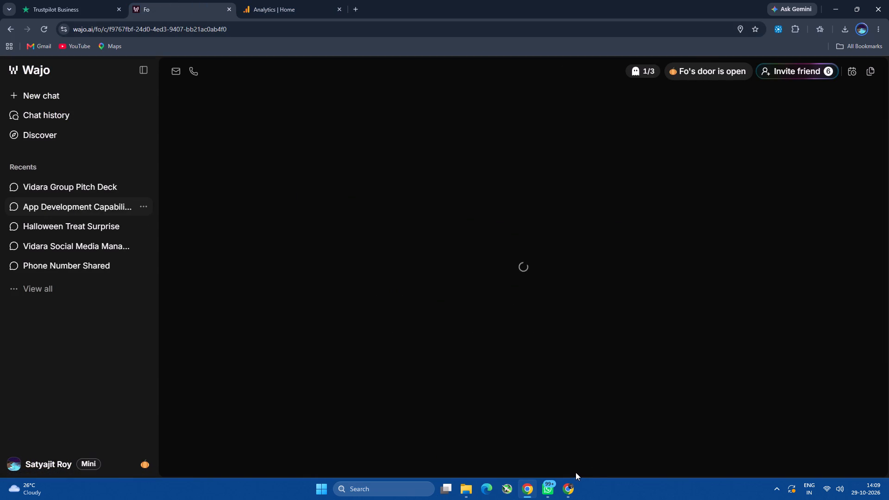
click(692, 429)
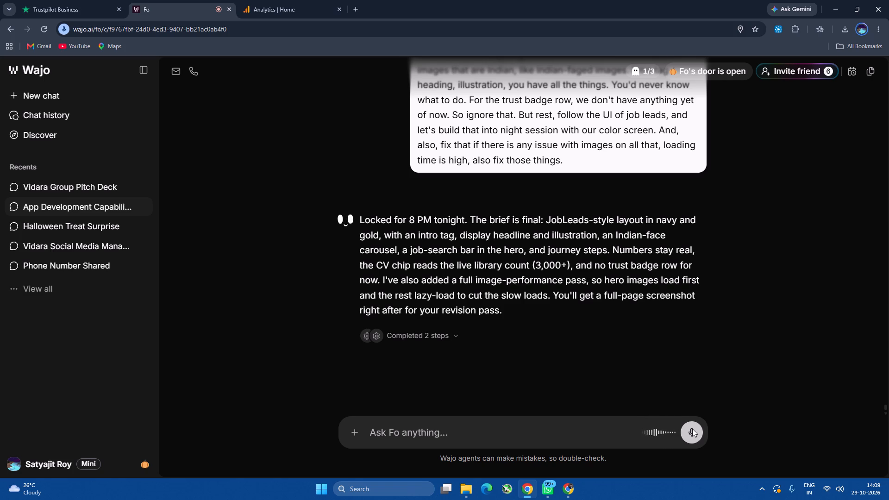
click(692, 429)
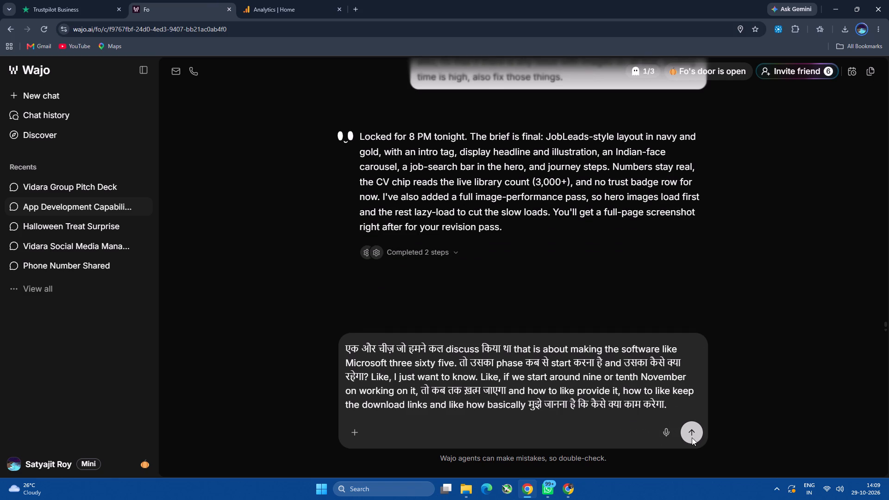
click(691, 437)
Check the Trustpilot Business overview for Vidara and close that page.
click(44, 0)
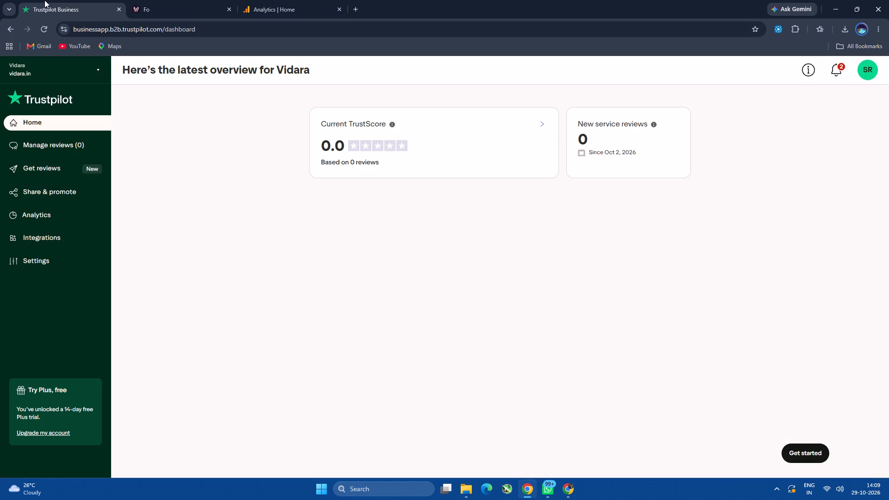
click(46, 35)
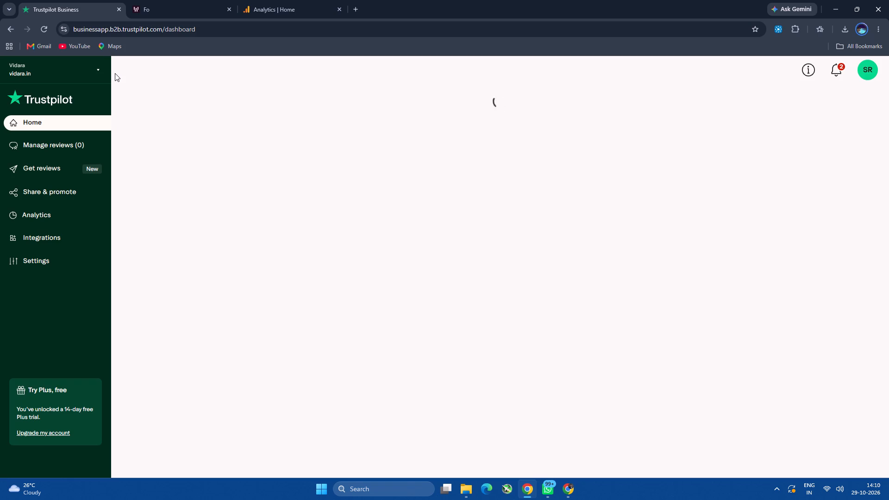
click(120, 6)
Glance at the Analytics home page again and return to the Wajo chat to check for Fo's reply.
click(167, 4)
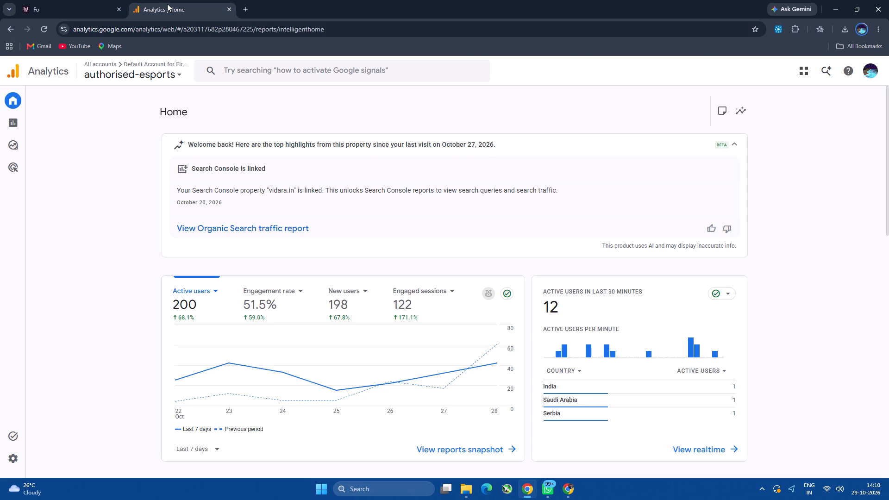
click(55, 0)
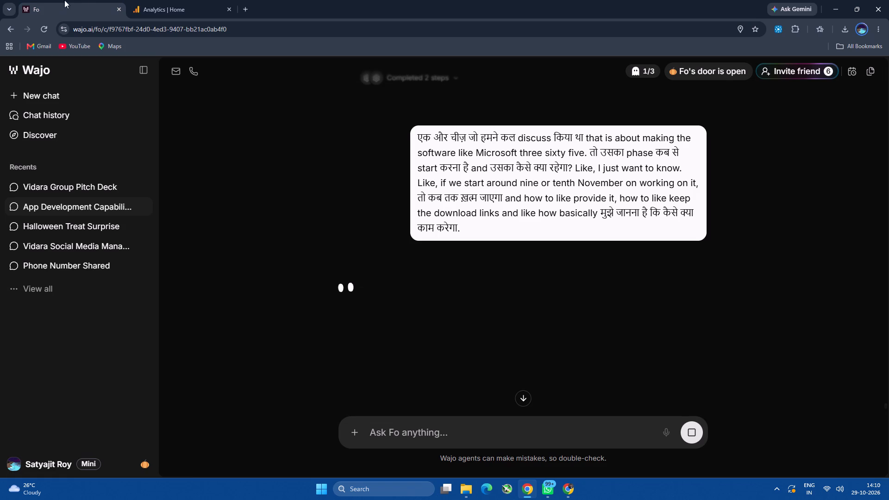